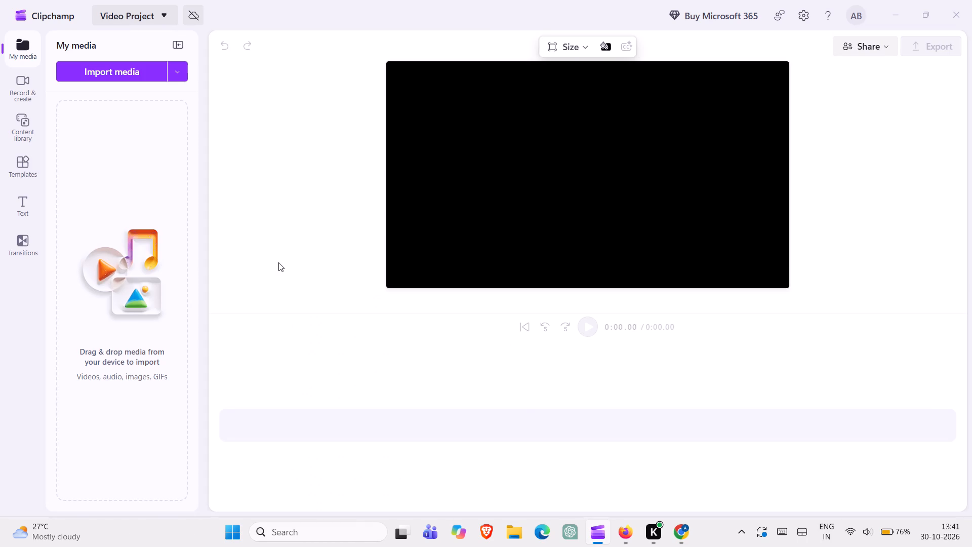
# Import the video clips 6_1 through 6_12, including their numbered variants, from the RES6 folder into the project media.
pyautogui.click(140, 68)
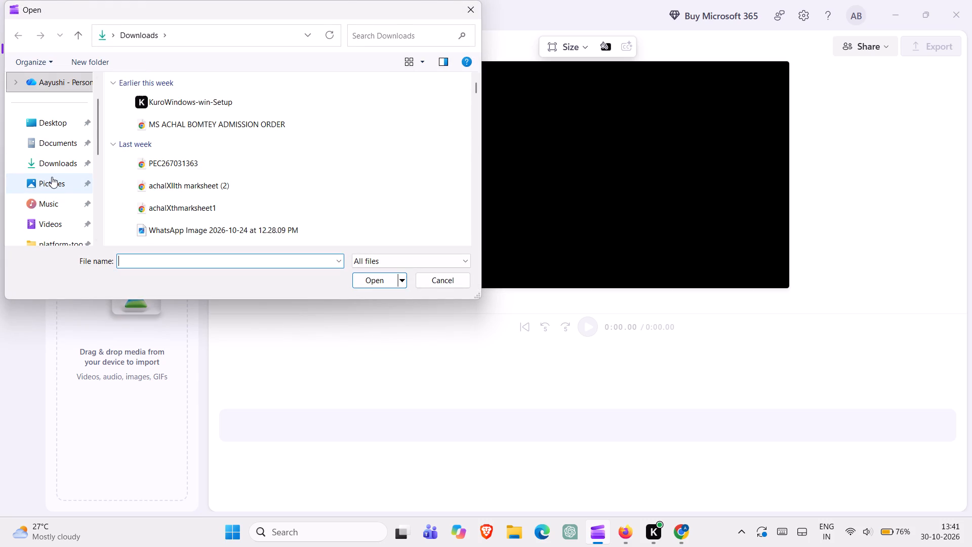
pyautogui.scroll(-2, 52, 177)
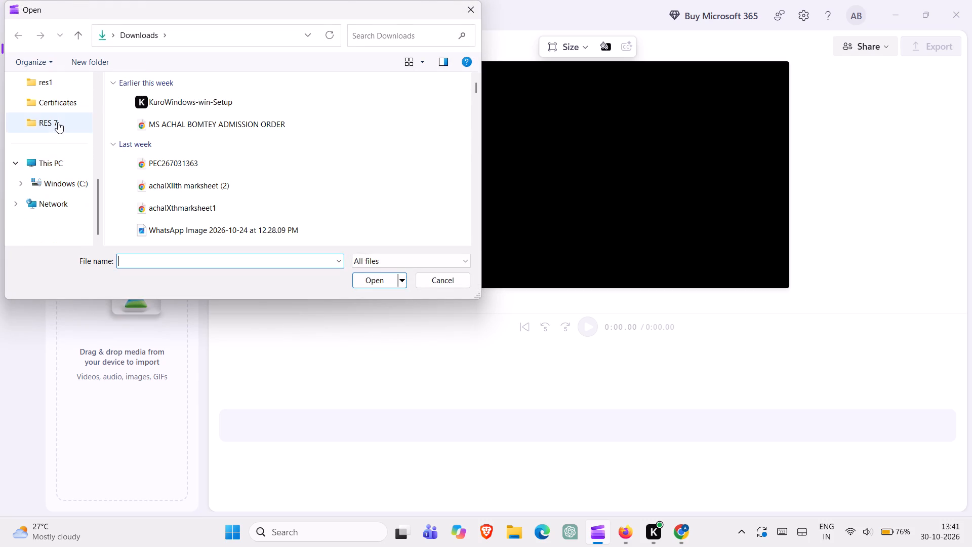
pyautogui.scroll(1, 58, 122)
pyautogui.scroll(-1, 57, 234)
pyautogui.click(58, 105)
pyautogui.scroll(1, 58, 105)
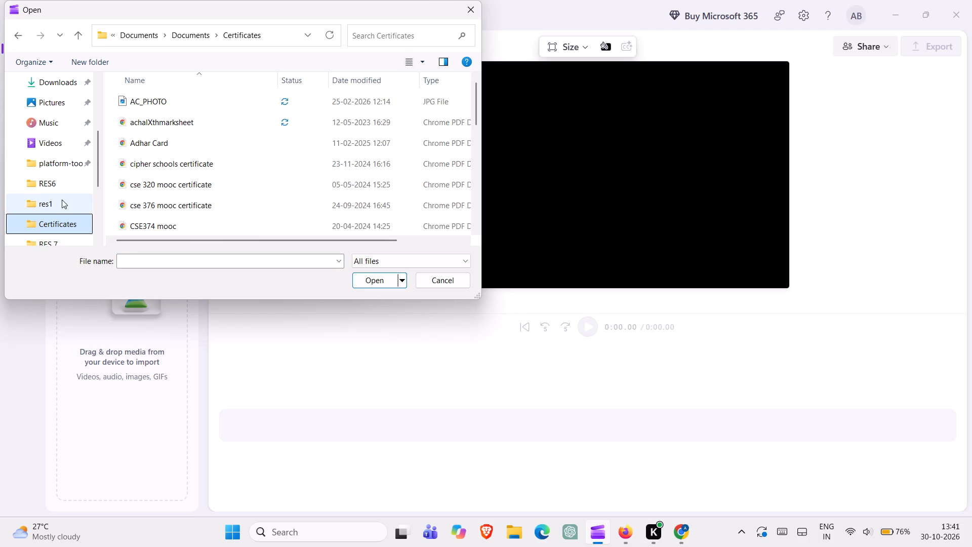
pyautogui.doubleClick(67, 184)
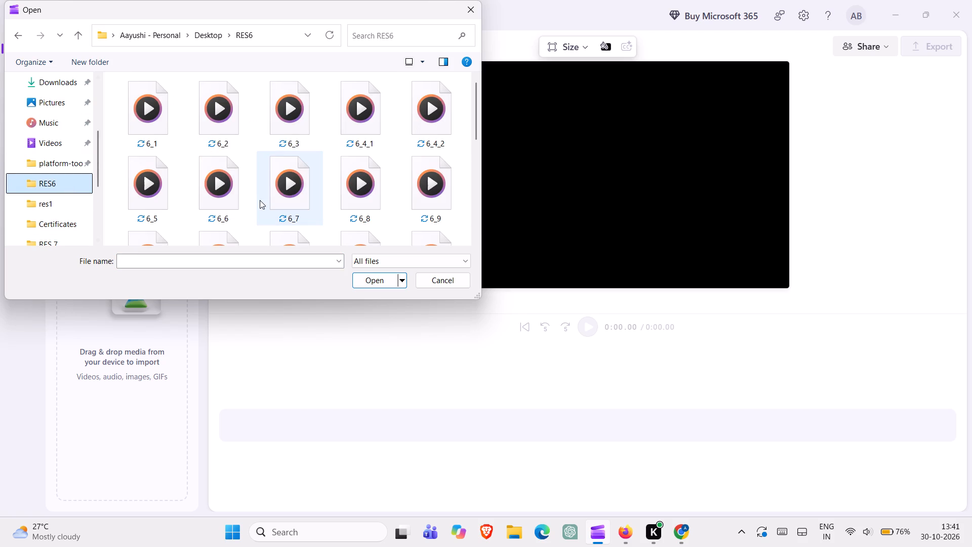
pyautogui.moveTo(108, 115); pyautogui.dragTo(387, 192)
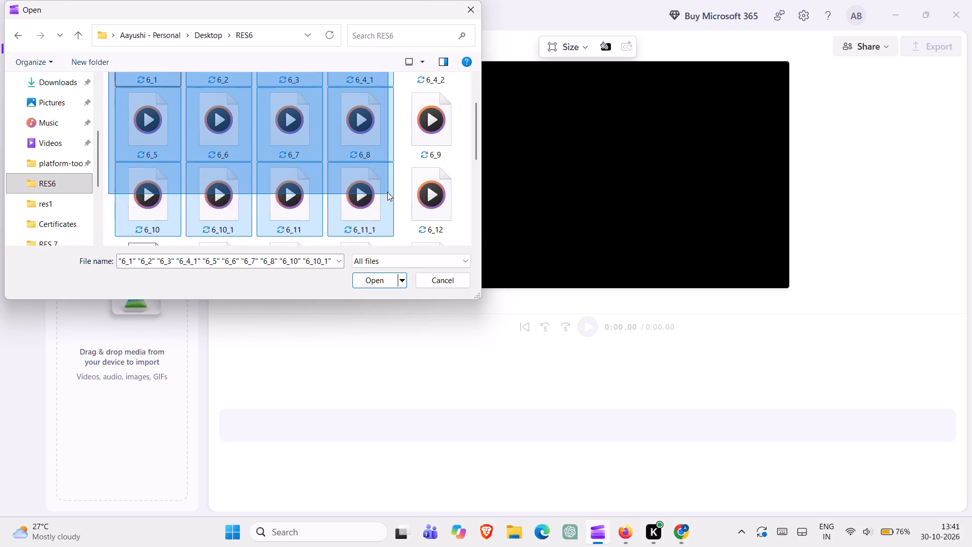
pyautogui.moveTo(387, 192); pyautogui.dragTo(387, 82)
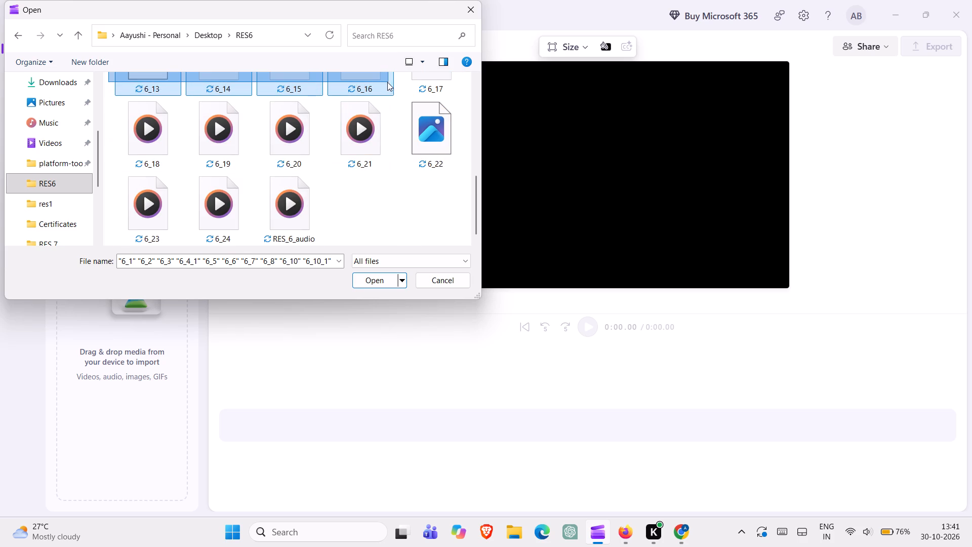
pyautogui.moveTo(387, 82); pyautogui.dragTo(414, 88)
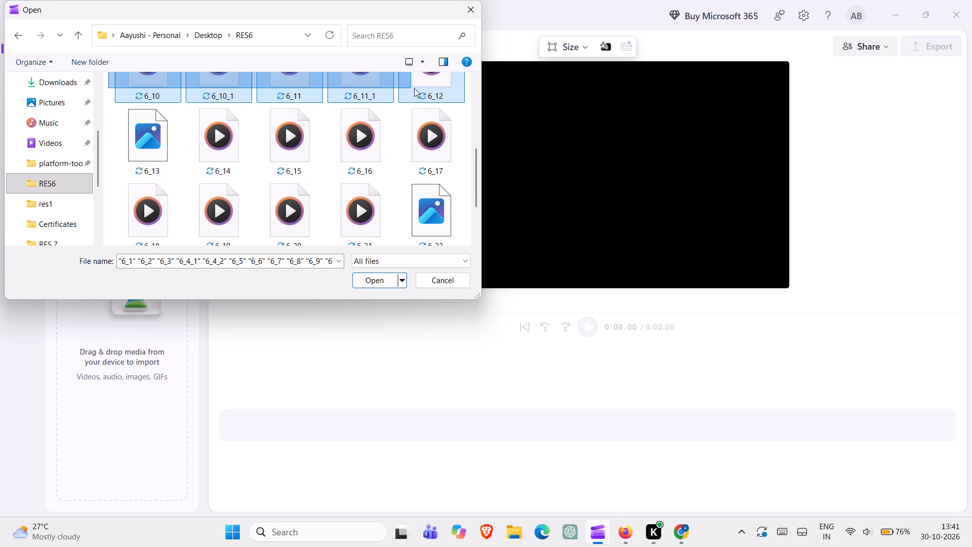
pyautogui.moveTo(414, 88); pyautogui.dragTo(426, 89)
pyautogui.scroll(1, 379, 142)
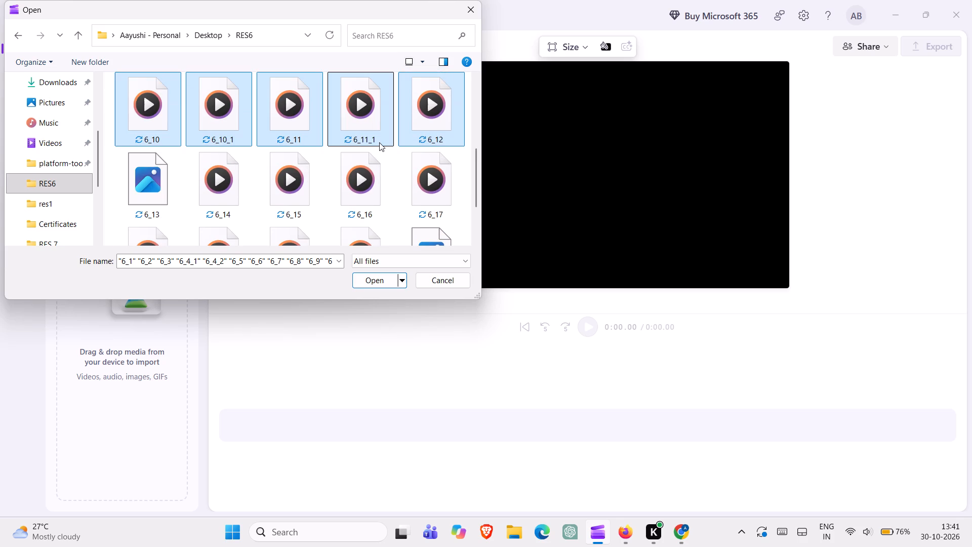
pyautogui.scroll(1, 379, 142)
pyautogui.click(383, 280)
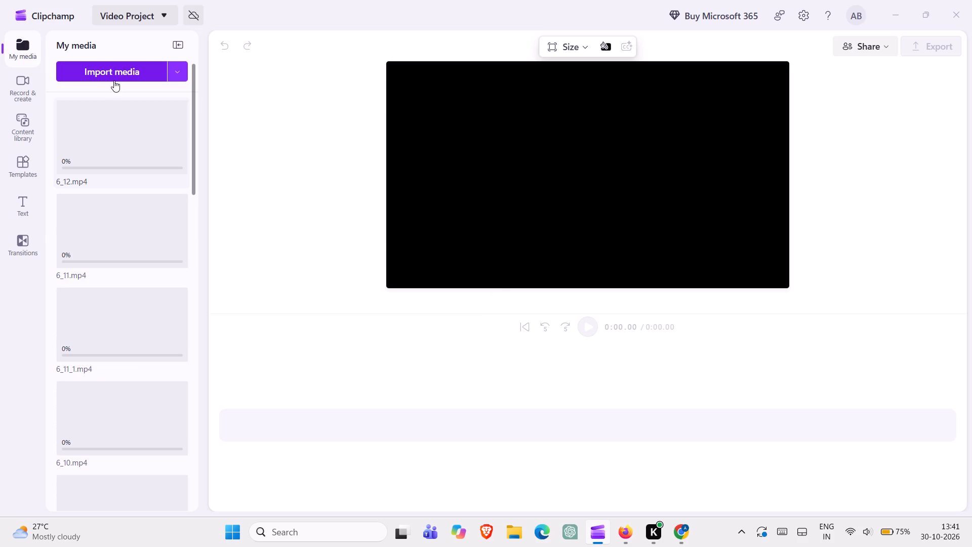
# Import the RES6 video clips 6_14 to 6_17 and 6_18 to 6_21 as two batches, skipping the images.
pyautogui.click(121, 74)
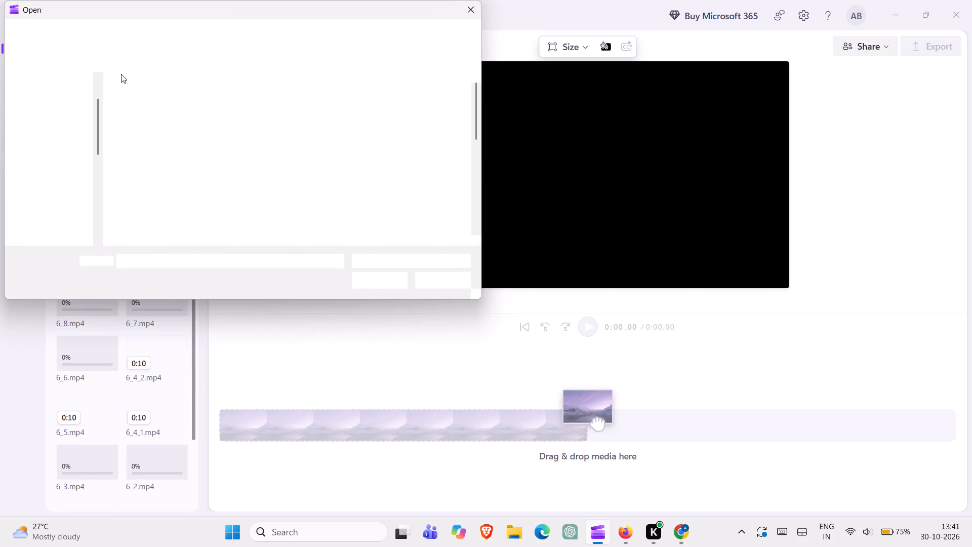
pyautogui.scroll(-2, 206, 213)
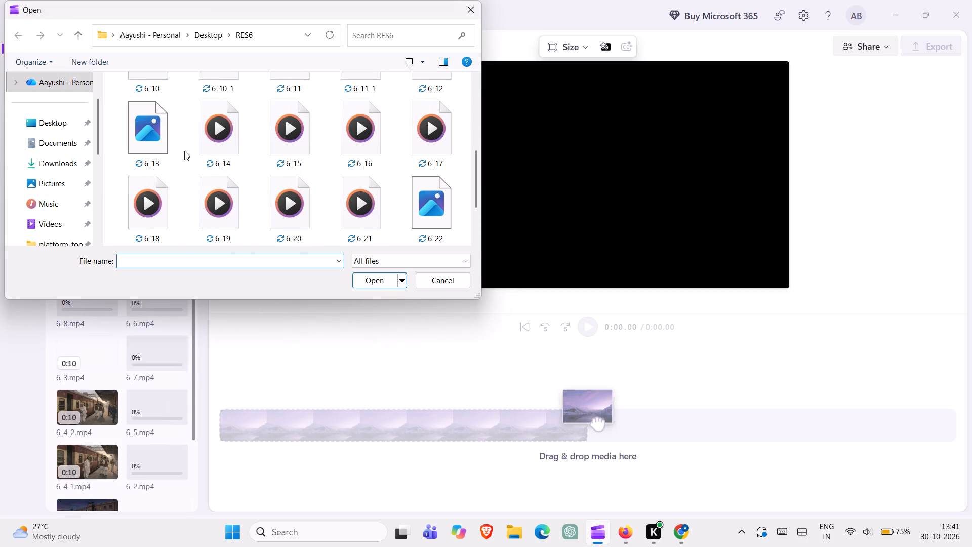
pyautogui.moveTo(184, 156); pyautogui.dragTo(428, 159)
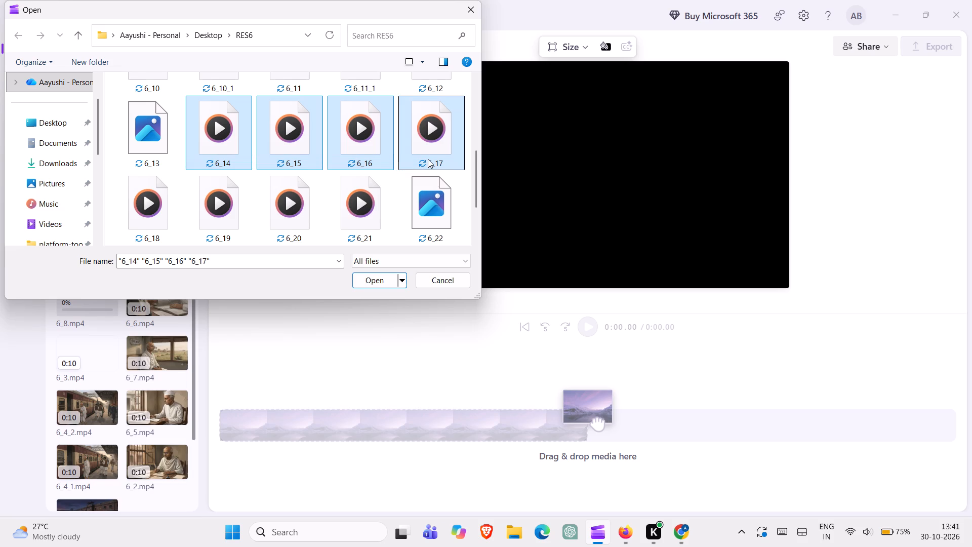
pyautogui.press('Return')
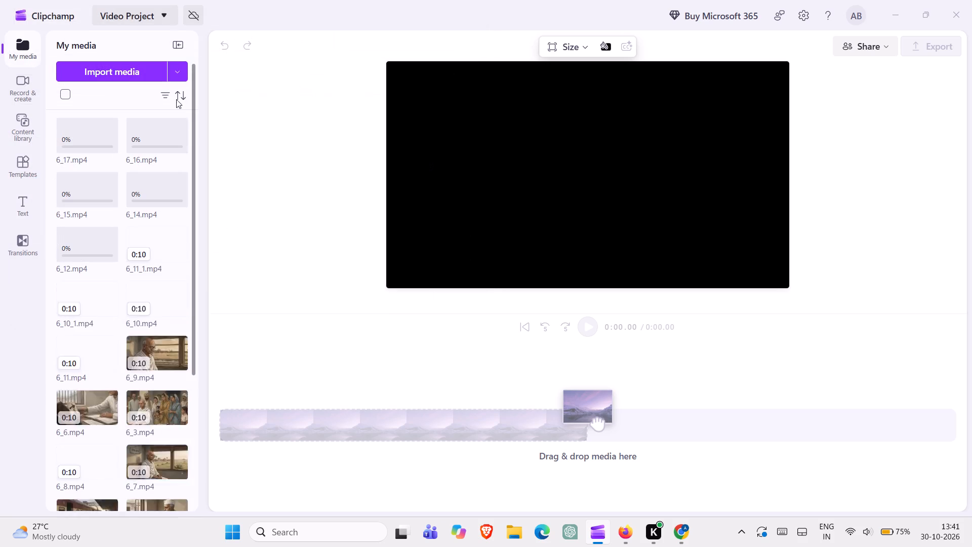
pyautogui.click(124, 73)
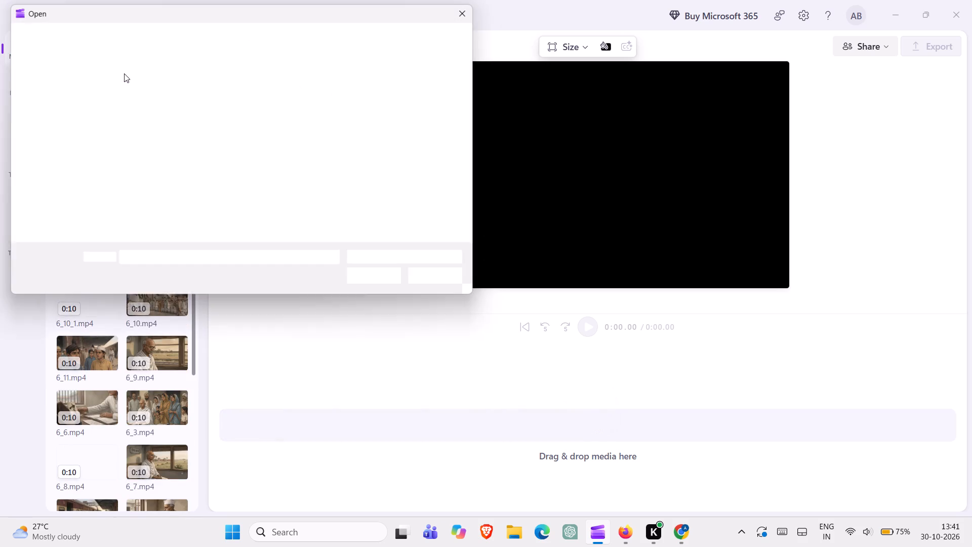
pyautogui.scroll(-6, 282, 210)
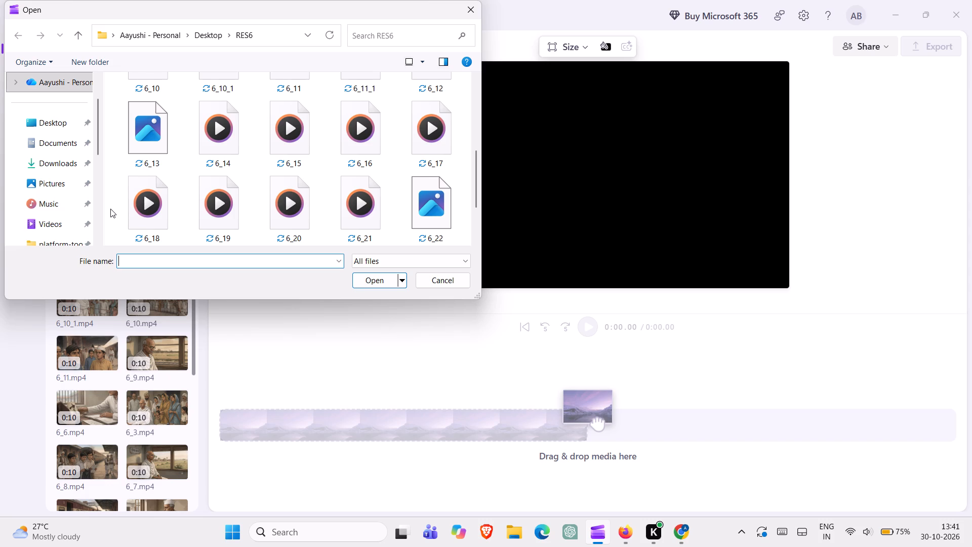
pyautogui.moveTo(110, 209); pyautogui.dragTo(349, 210)
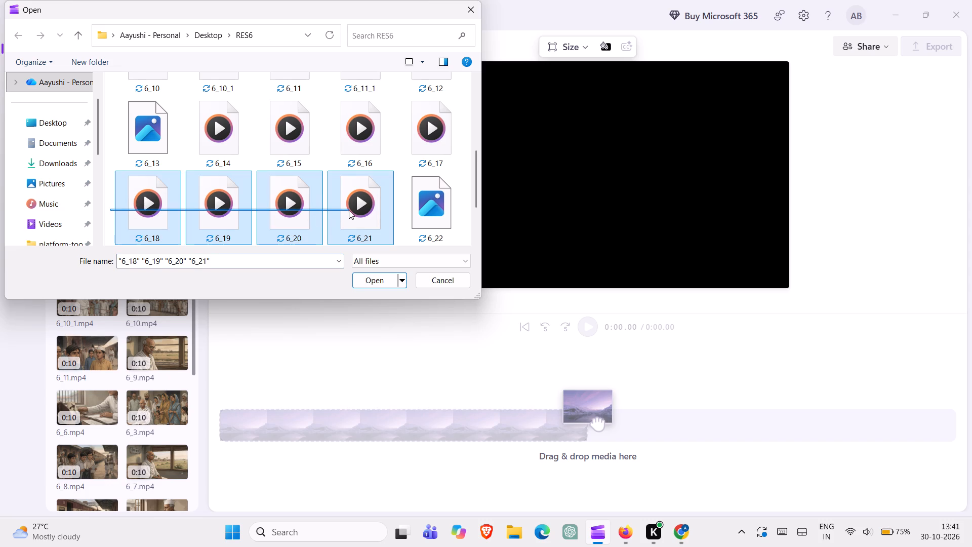
pyautogui.press('Return')
# Import the clips 6_23 and 6_24 together with RES_6_audio from the RES6 folder.
pyautogui.click(139, 77)
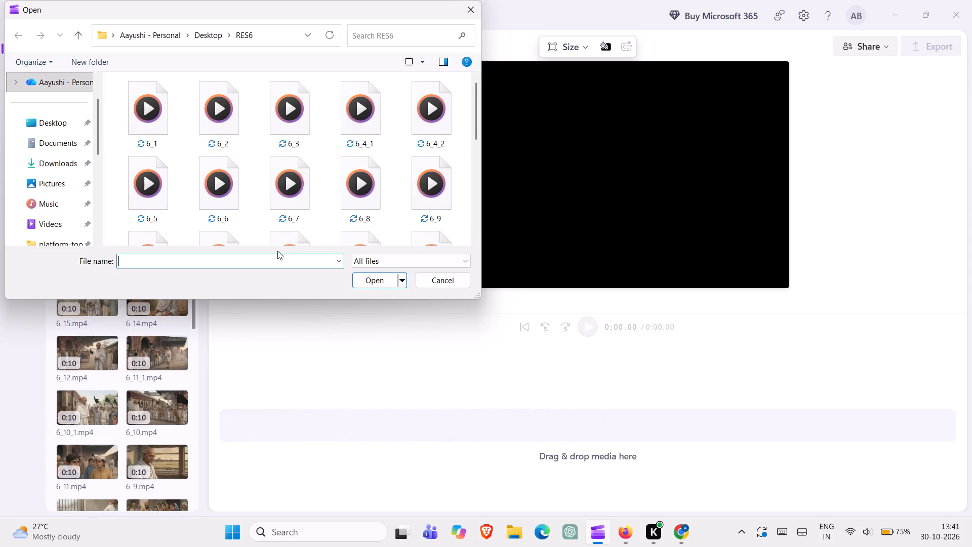
pyautogui.scroll(-7, 296, 209)
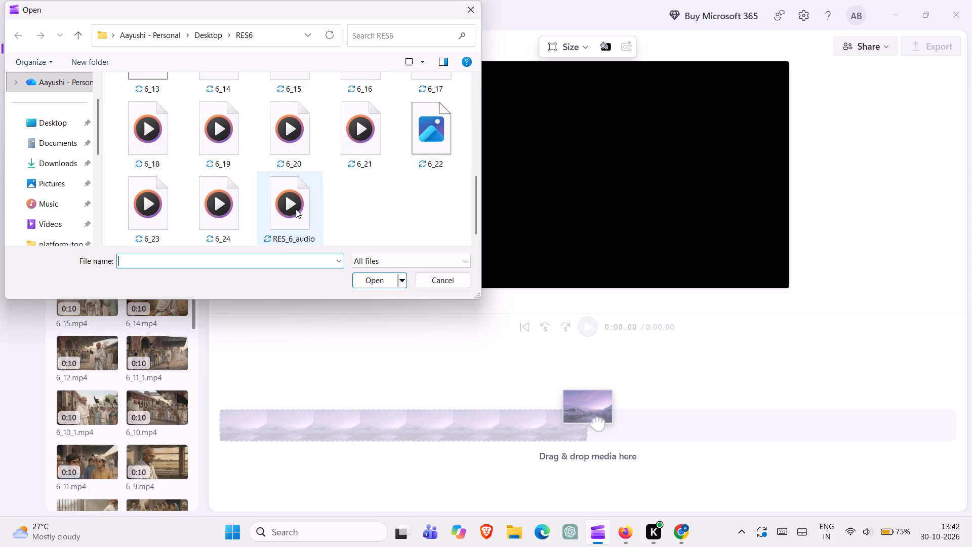
pyautogui.scroll(-1, 296, 209)
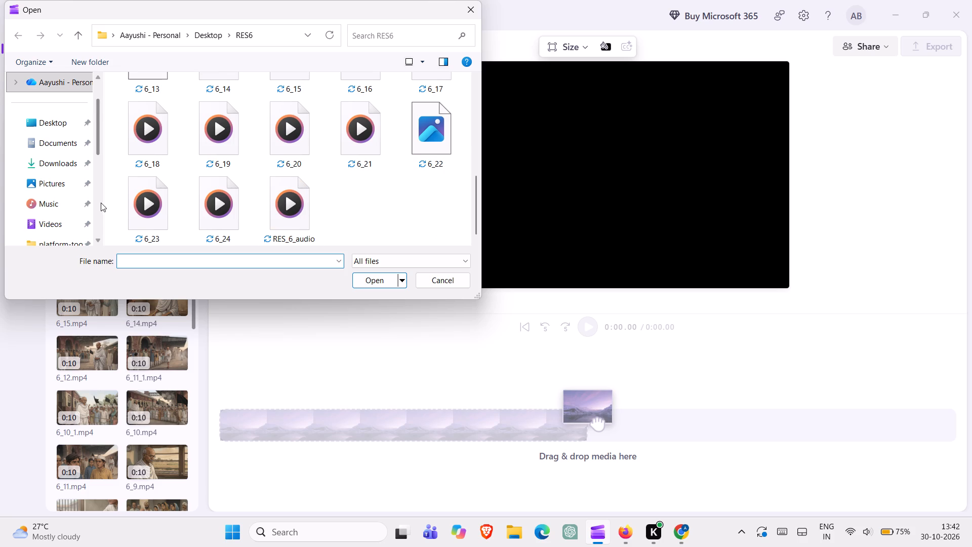
pyautogui.moveTo(111, 205); pyautogui.dragTo(297, 205)
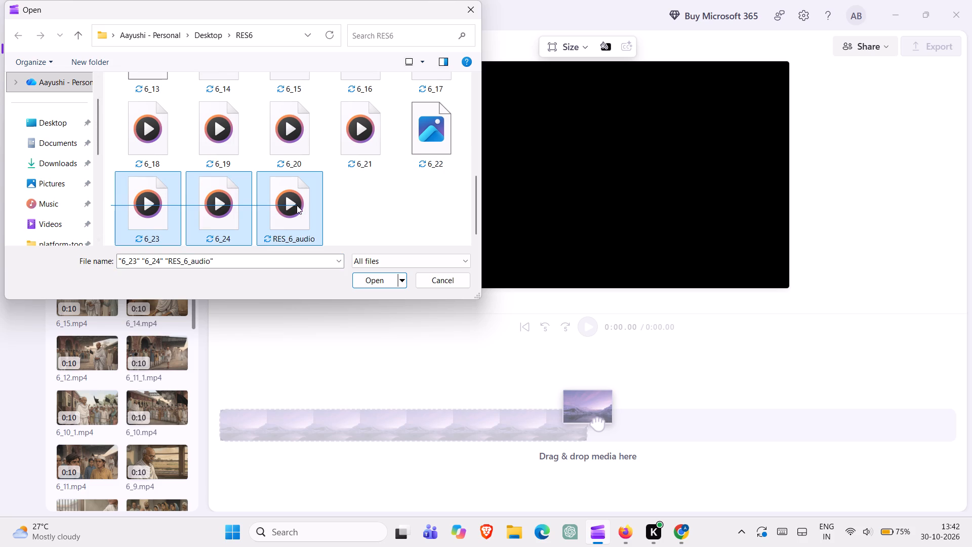
pyautogui.press('Return')
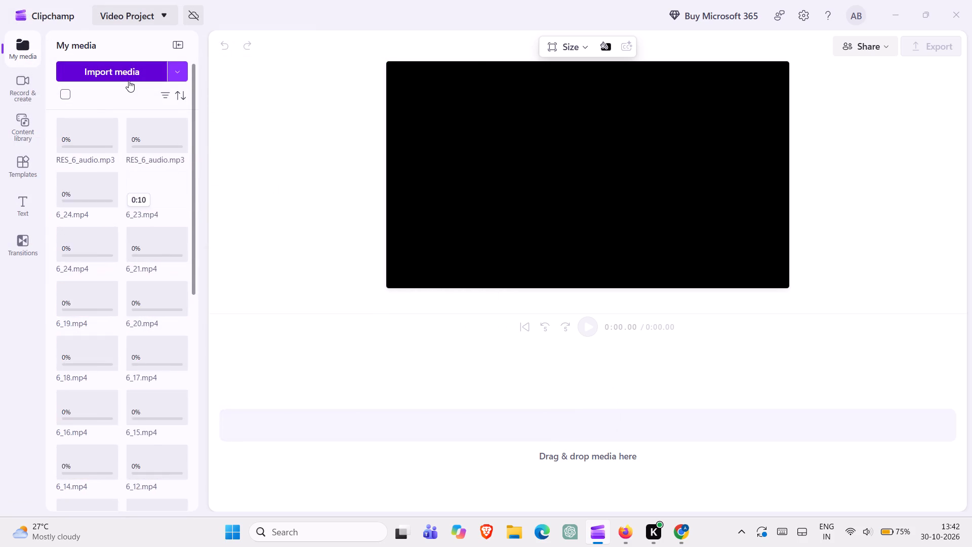
# Import the video clips 7_1 through 7_5 from the RES 7 folder.
pyautogui.click(129, 78)
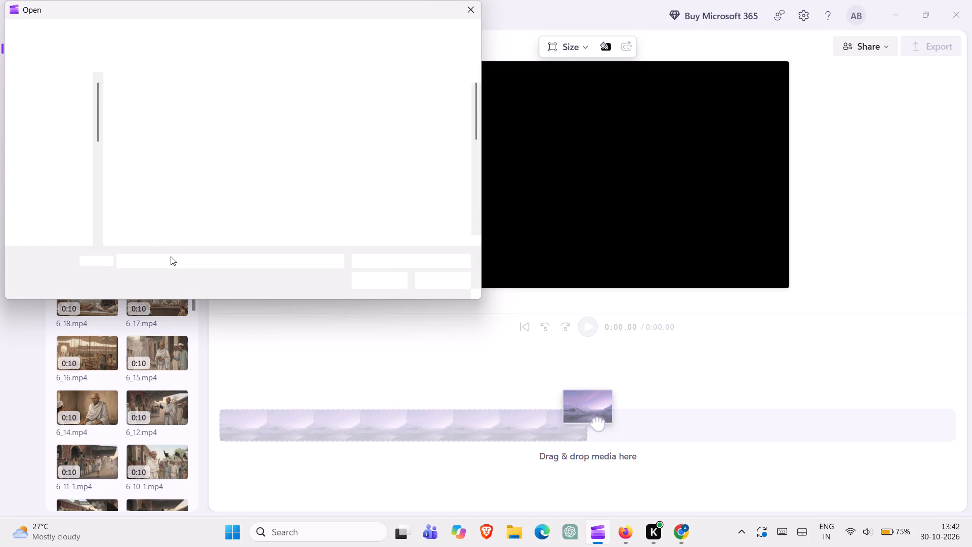
pyautogui.scroll(-2, 64, 201)
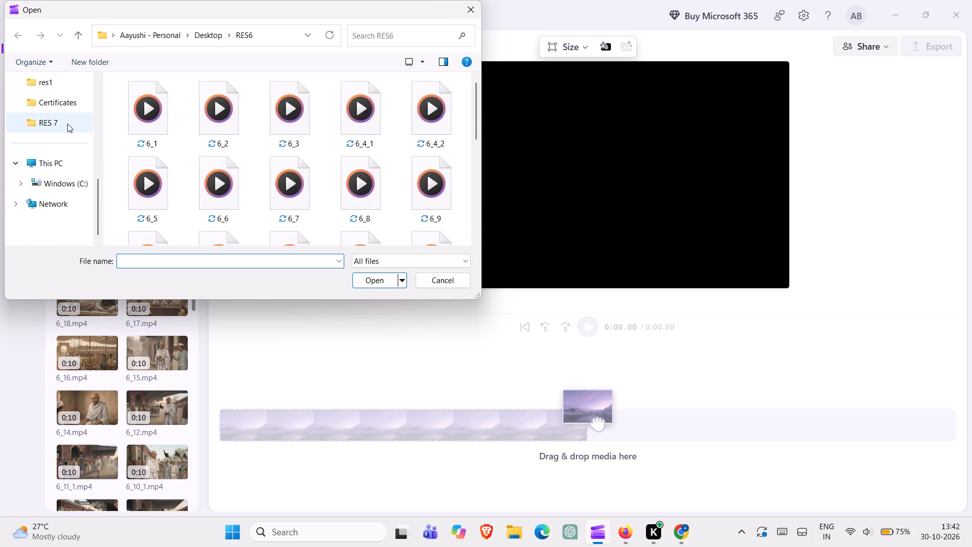
pyautogui.doubleClick(67, 124)
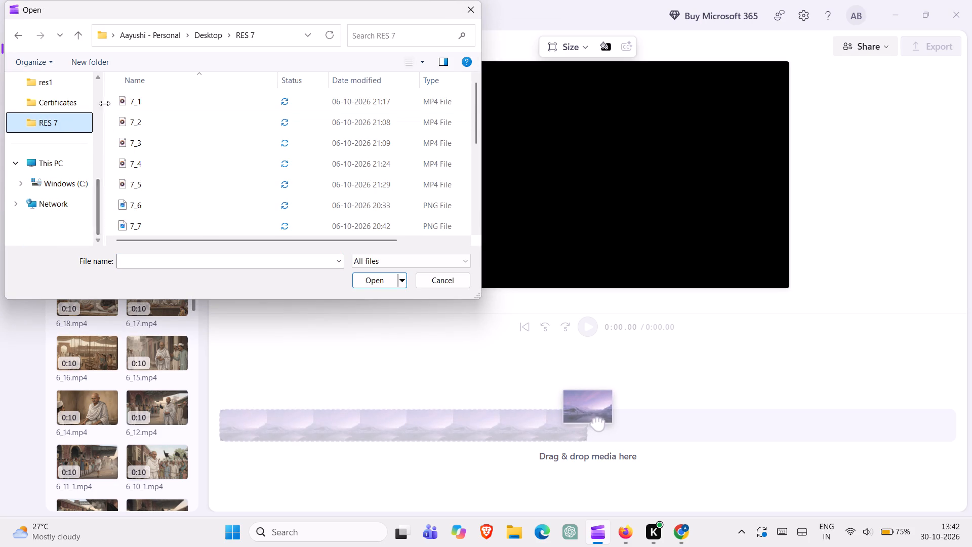
pyautogui.moveTo(108, 97); pyautogui.dragTo(185, 179)
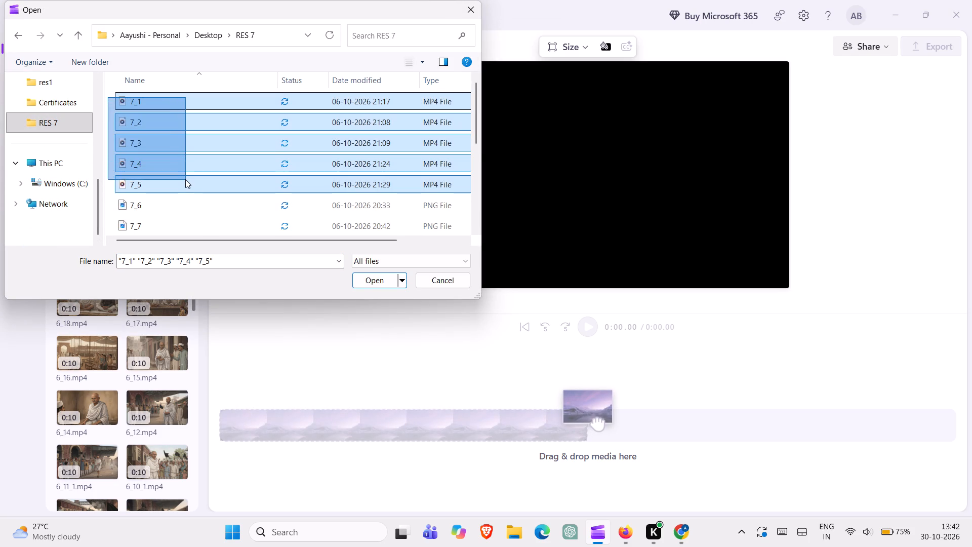
pyautogui.moveTo(185, 179); pyautogui.dragTo(185, 180)
pyautogui.press('Return')
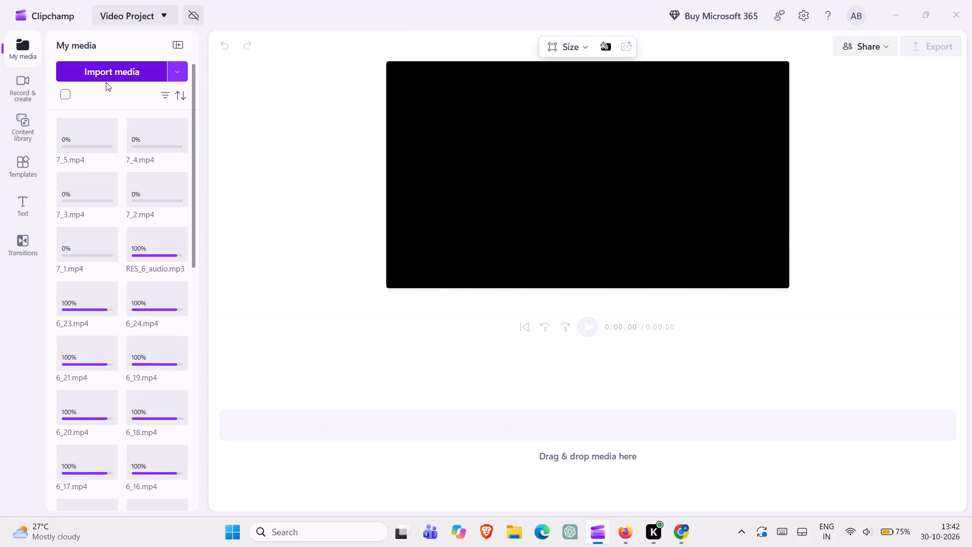
# Import the clips 7_11 through 7_14 and the audio files RESPONSE 7_audio 2 and RESPONSE 7_audio_1 from the RES 7 folder.
pyautogui.click(104, 75)
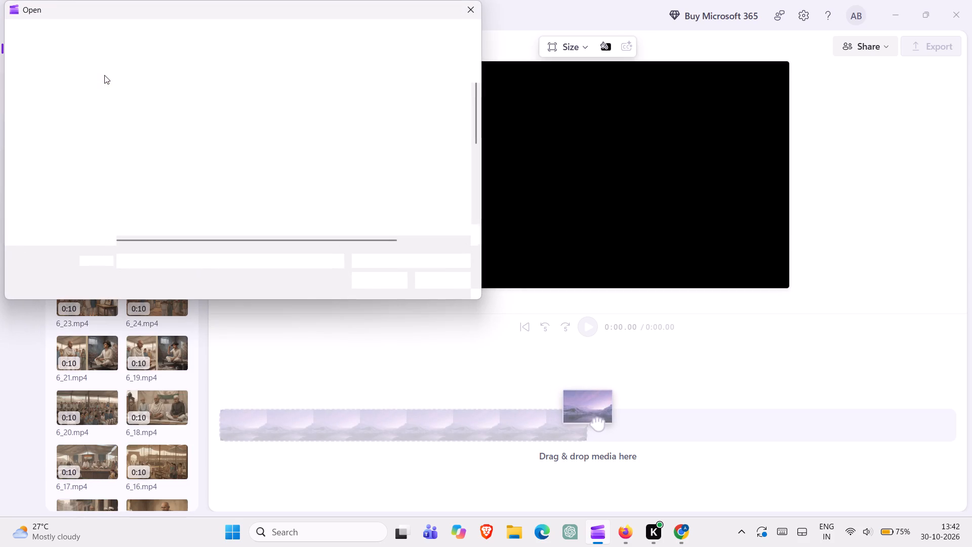
pyautogui.scroll(-1, 230, 207)
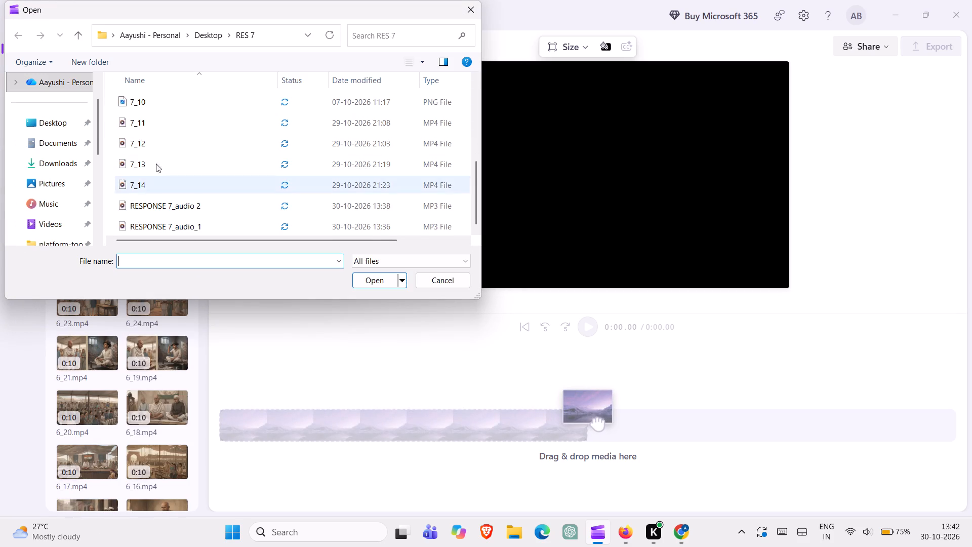
pyautogui.moveTo(110, 126); pyautogui.dragTo(179, 200)
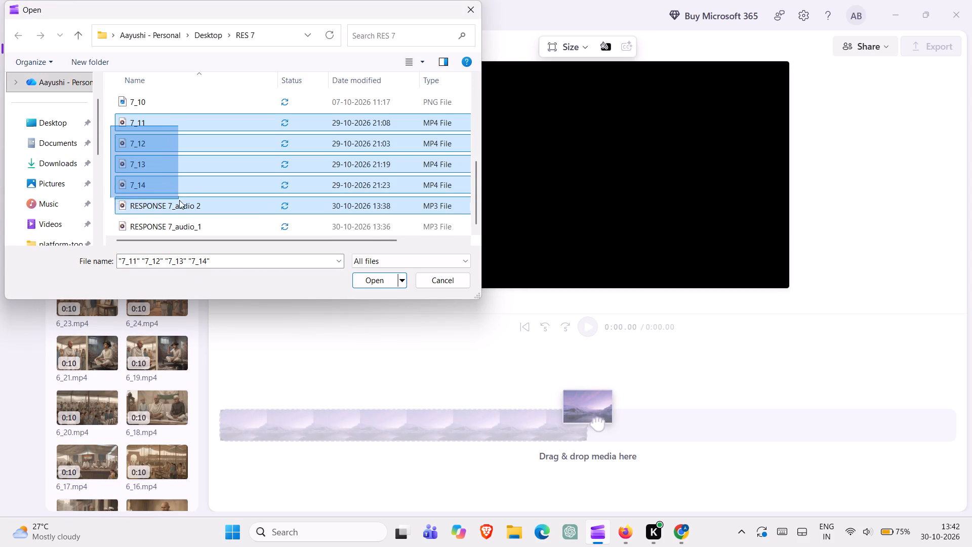
pyautogui.moveTo(179, 200); pyautogui.dragTo(199, 230)
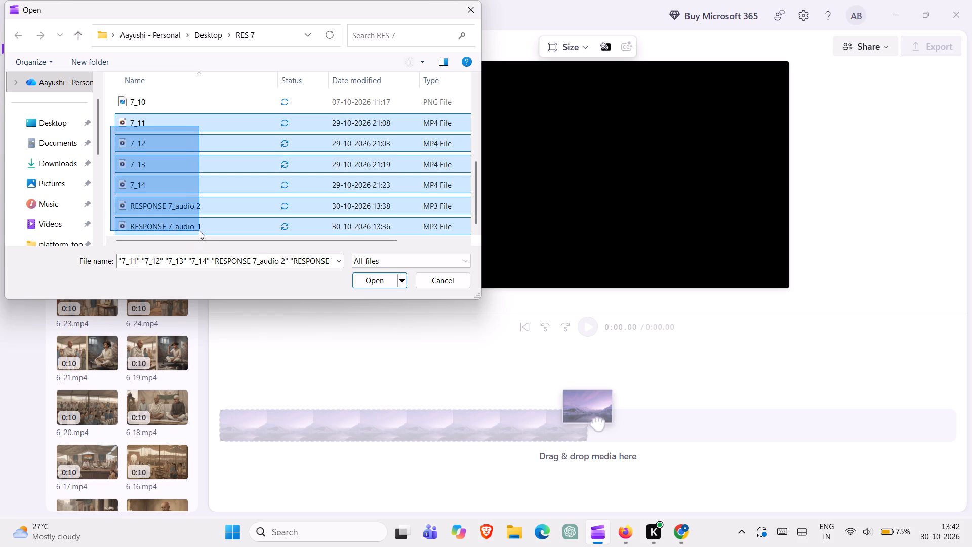
pyautogui.press('Return')
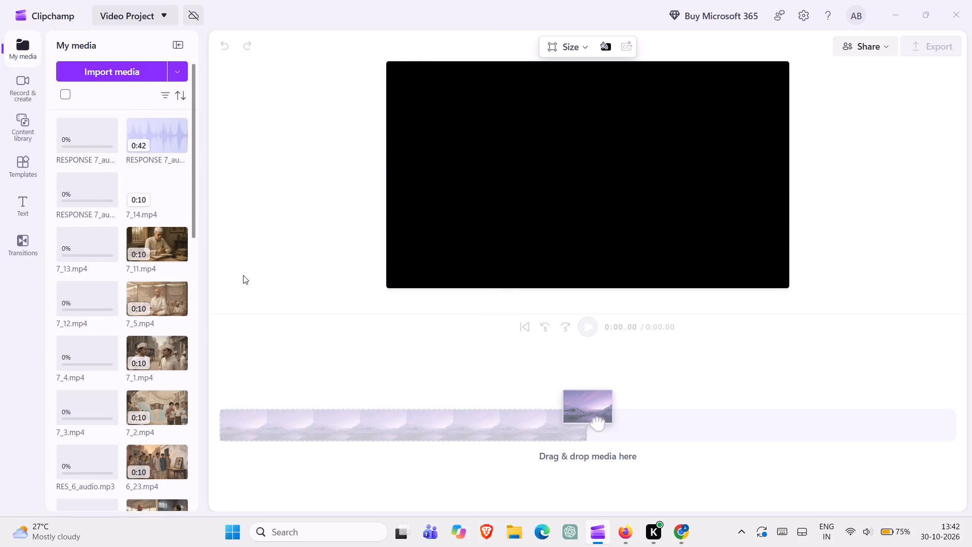
pyautogui.tripleClick(219, 421)
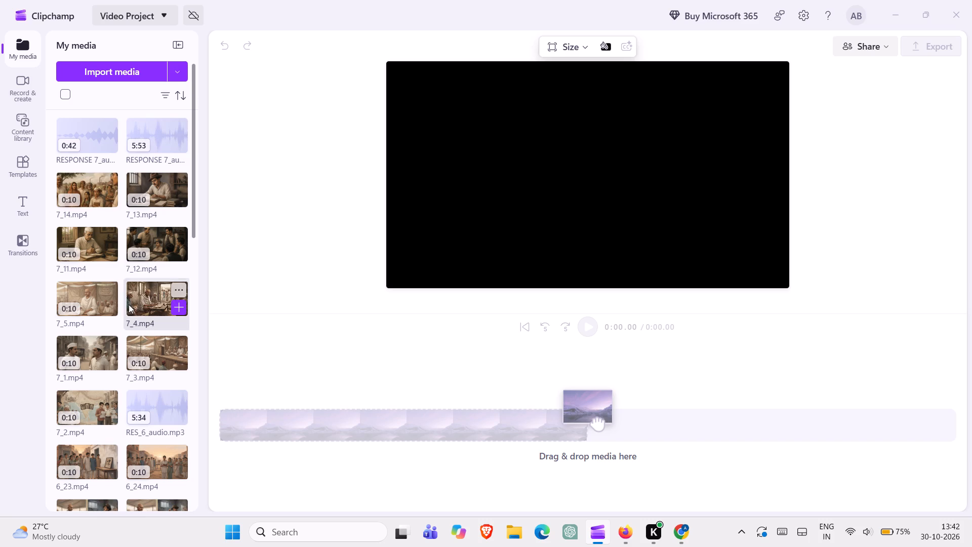
# Add the RES_6_audio voiceover from the media library to the empty timeline.
pyautogui.scroll(-8, 129, 304)
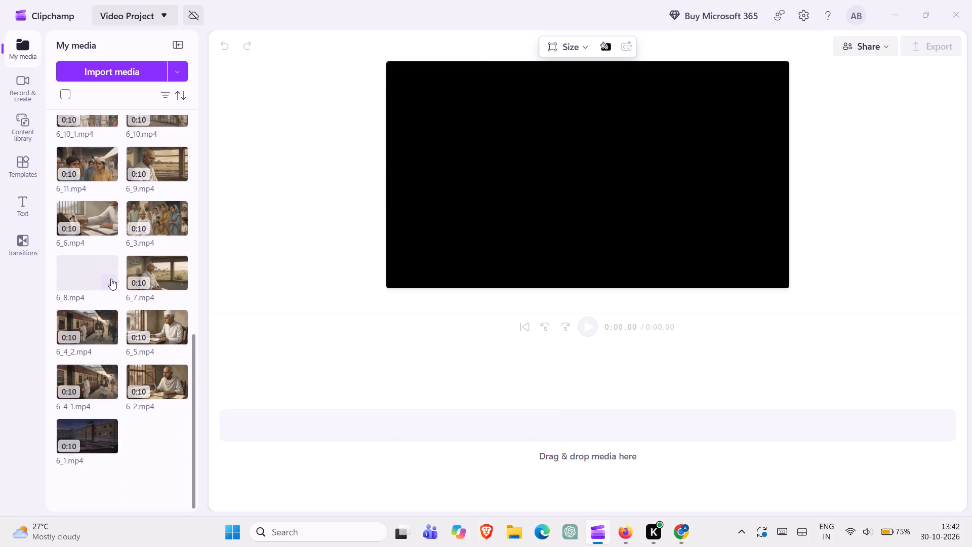
pyautogui.scroll(4, 111, 279)
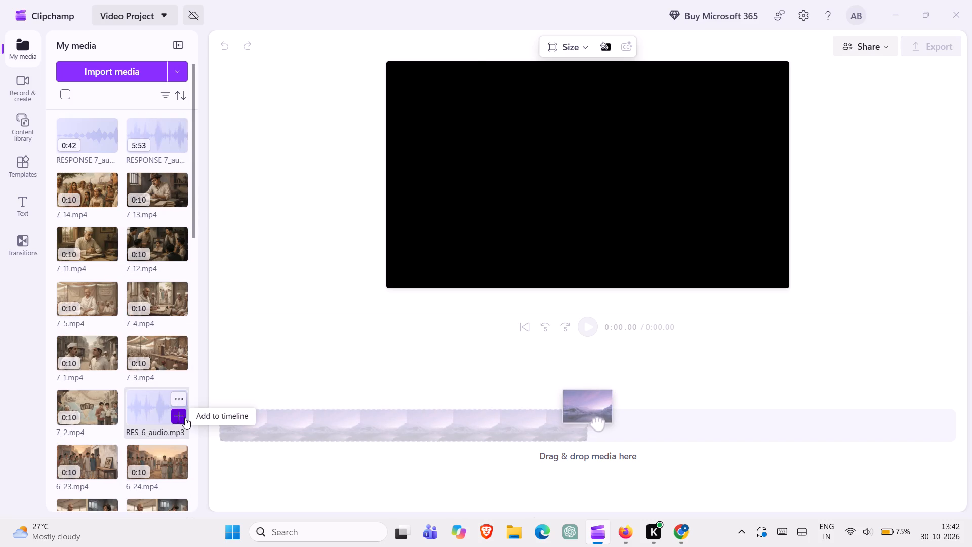
pyautogui.click(179, 416)
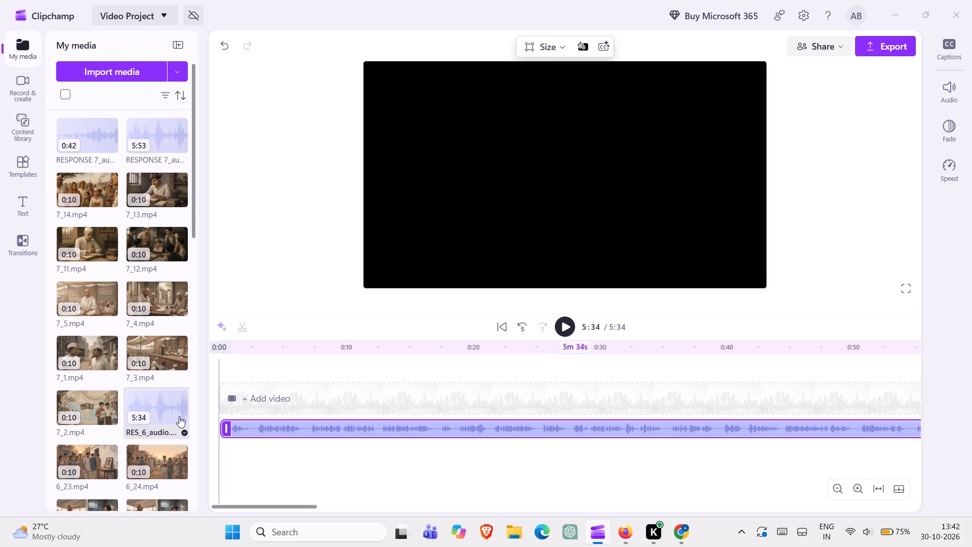
# Place clips 6_1 and 6_2 back to back above the voiceover, starting at 0:00.
pyautogui.doubleClick(219, 411)
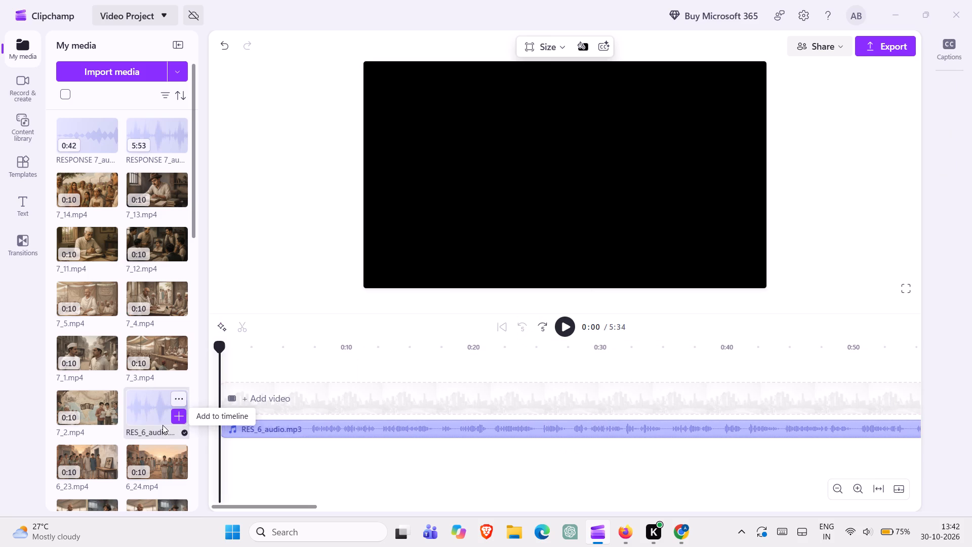
pyautogui.scroll(-10, 117, 398)
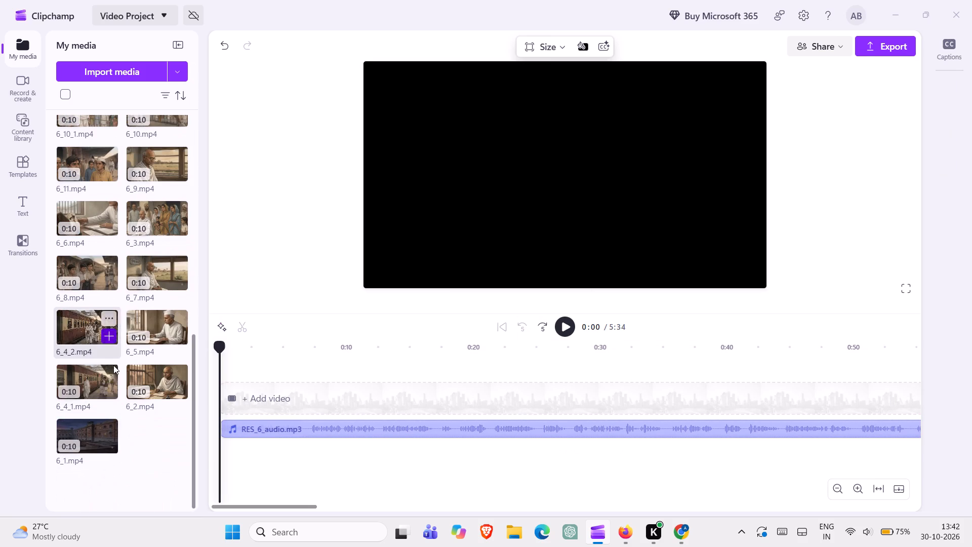
pyautogui.click(111, 442)
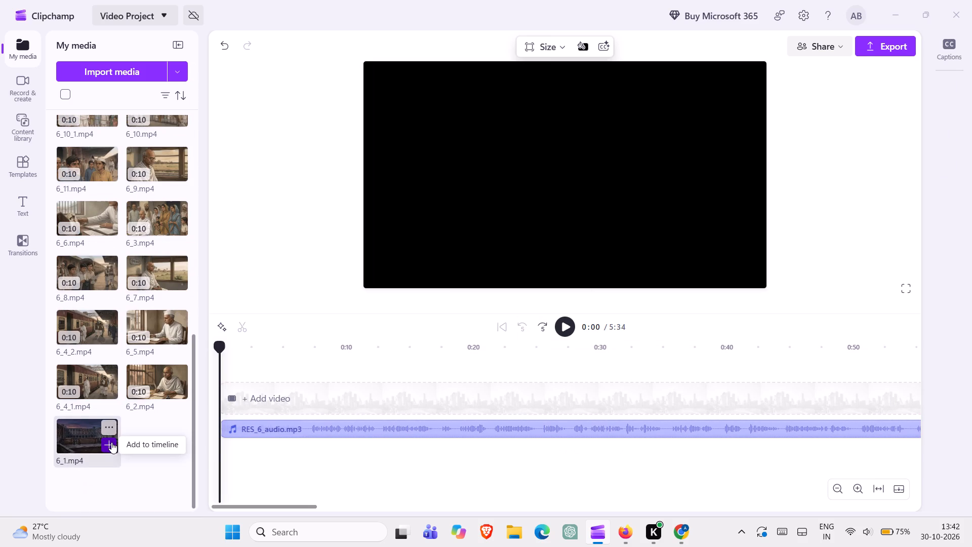
pyautogui.click(173, 386)
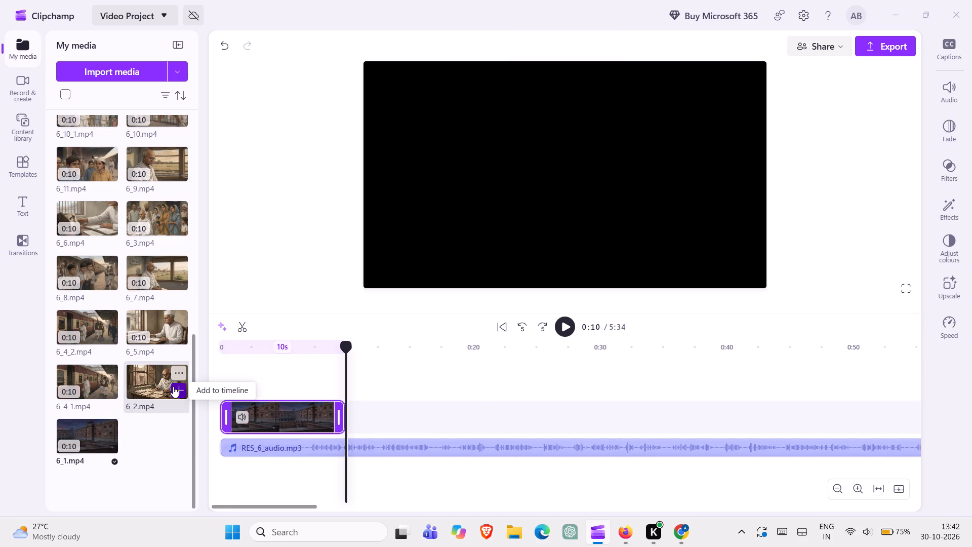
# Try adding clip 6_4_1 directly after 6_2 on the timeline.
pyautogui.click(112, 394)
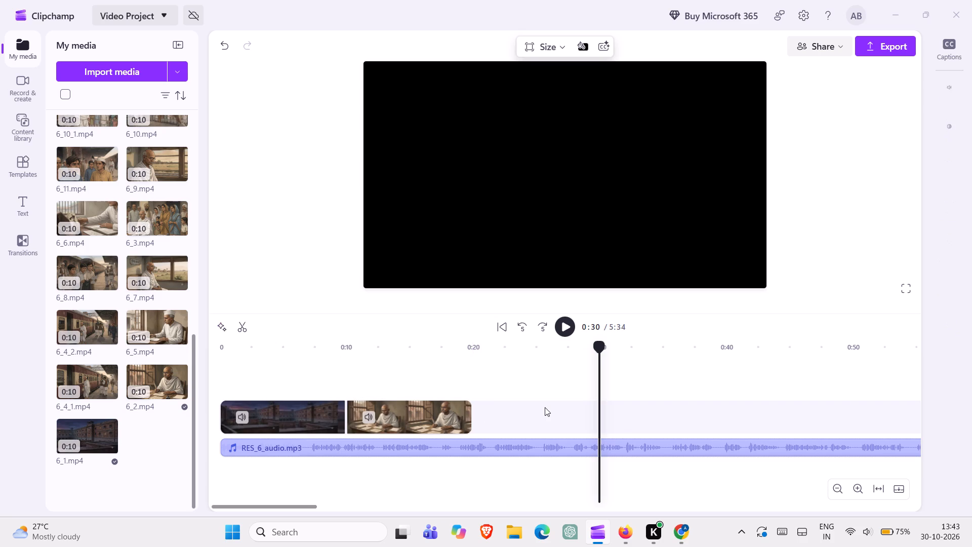
# Add clips 6_3, 6_4_1, 6_4_2 and 6_5 in that order, starting at 0:20 at the end of 6_2.
pyautogui.doubleClick(455, 421)
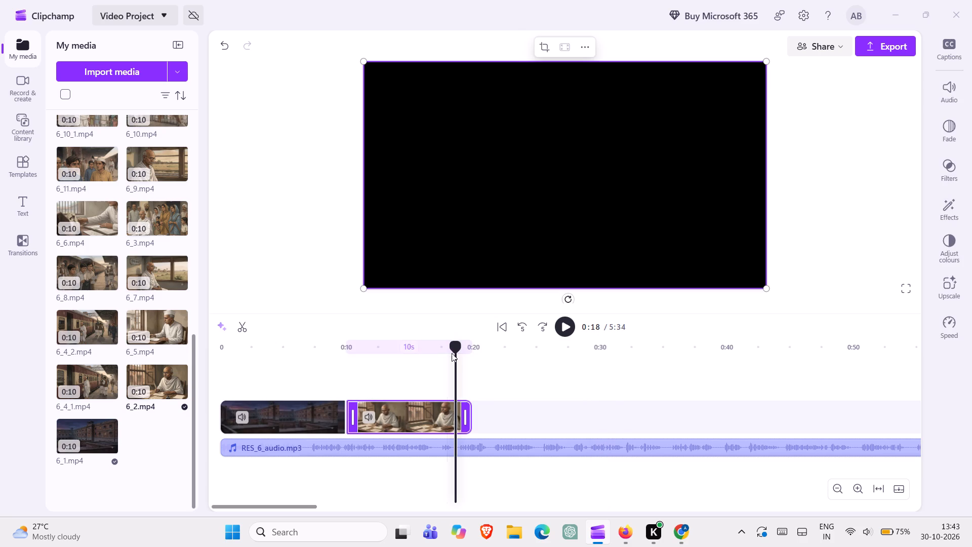
pyautogui.moveTo(453, 344); pyautogui.dragTo(474, 354)
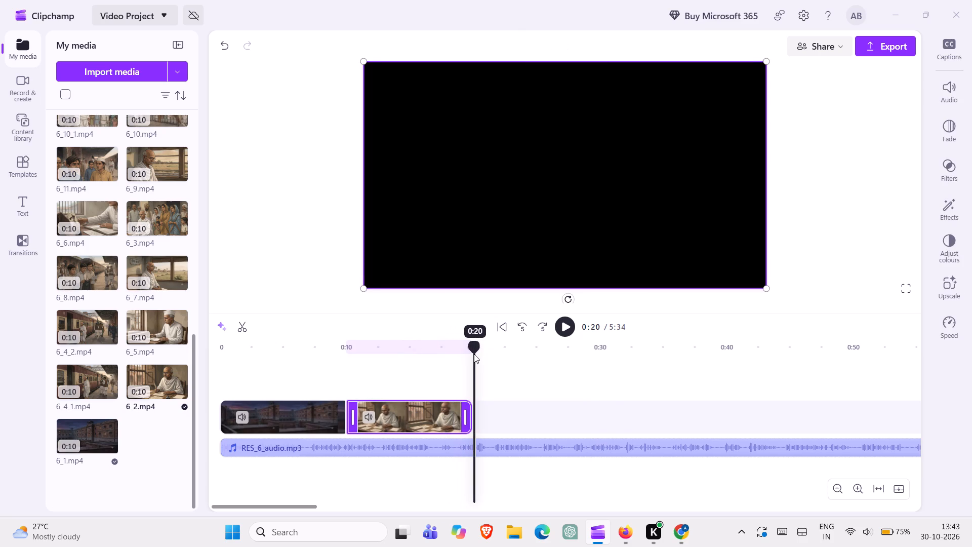
pyautogui.moveTo(474, 354); pyautogui.dragTo(470, 355)
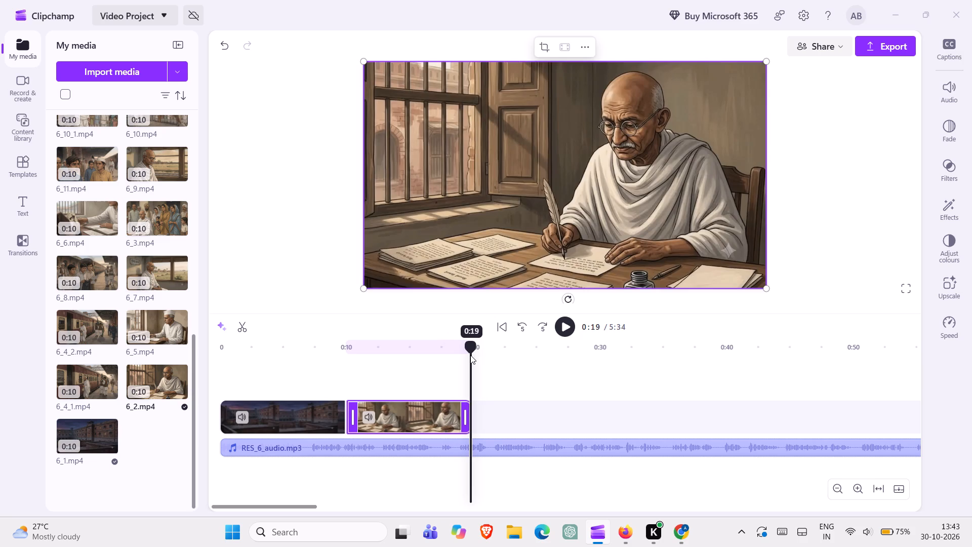
pyautogui.moveTo(470, 355); pyautogui.dragTo(473, 355)
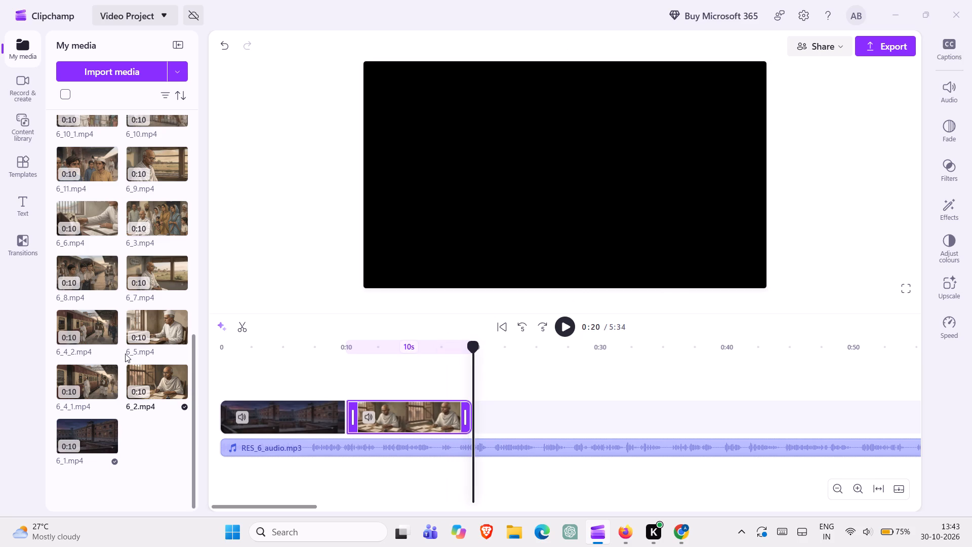
pyautogui.click(179, 223)
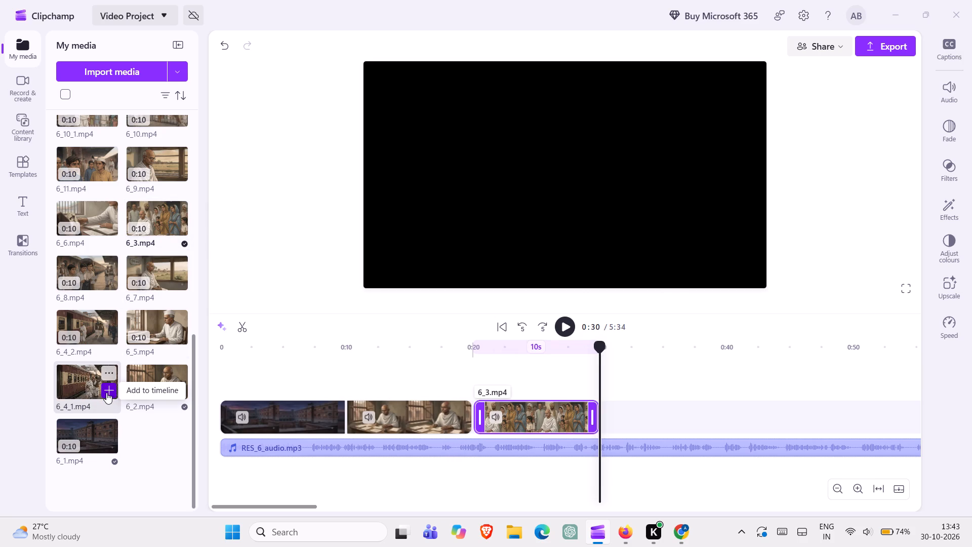
pyautogui.click(106, 393)
pyautogui.click(106, 336)
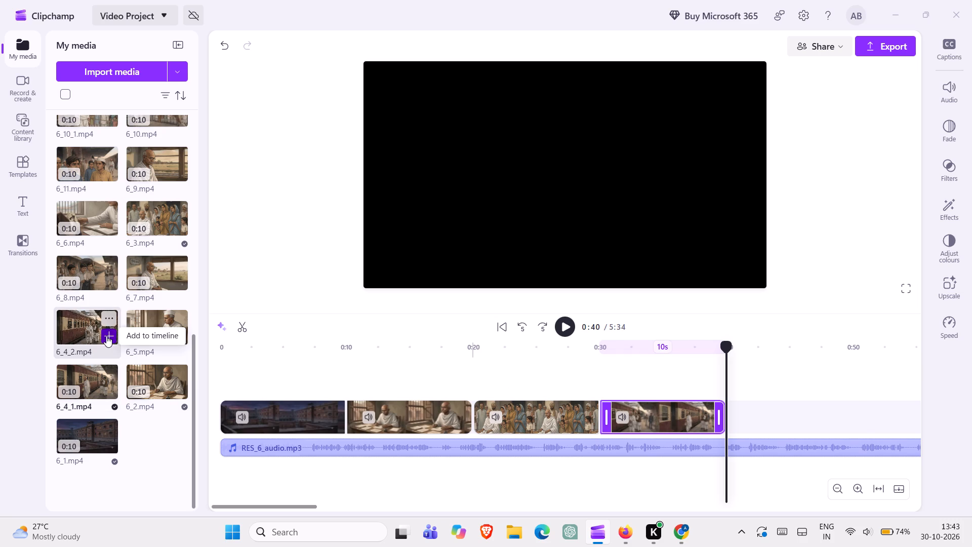
pyautogui.click(179, 332)
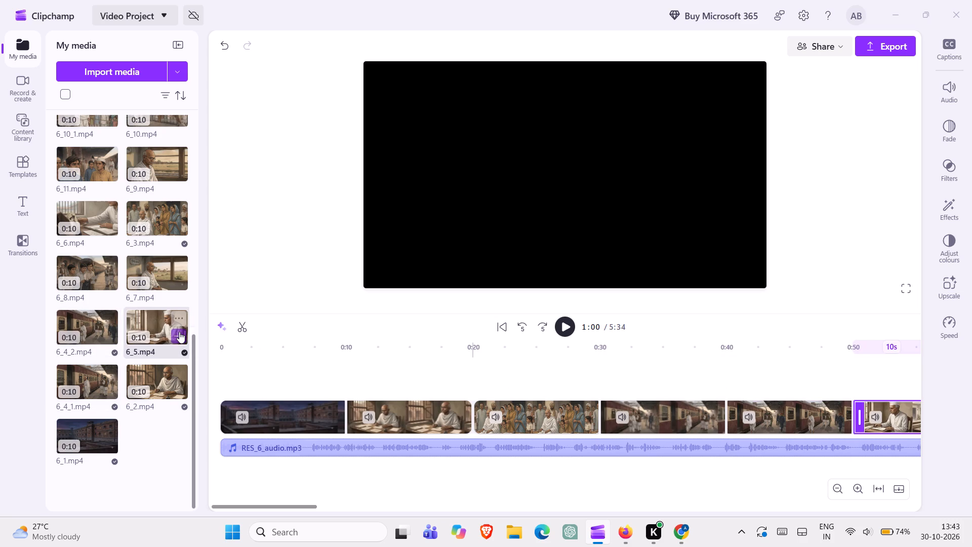
# Append clips 6_7, 6_8, 6_9, 6_10 and 6_11 to the timeline in that order, leaving out 6_6.
pyautogui.click(175, 283)
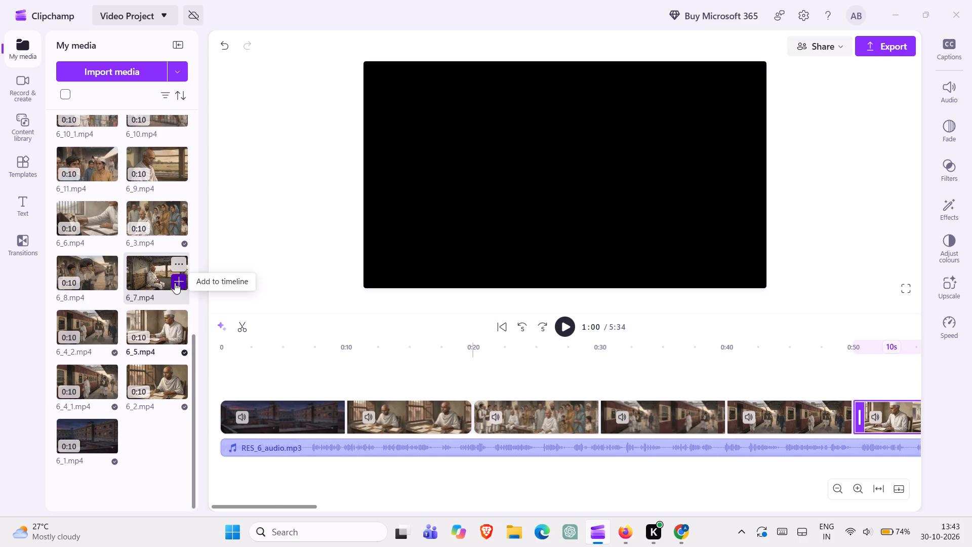
pyautogui.click(107, 284)
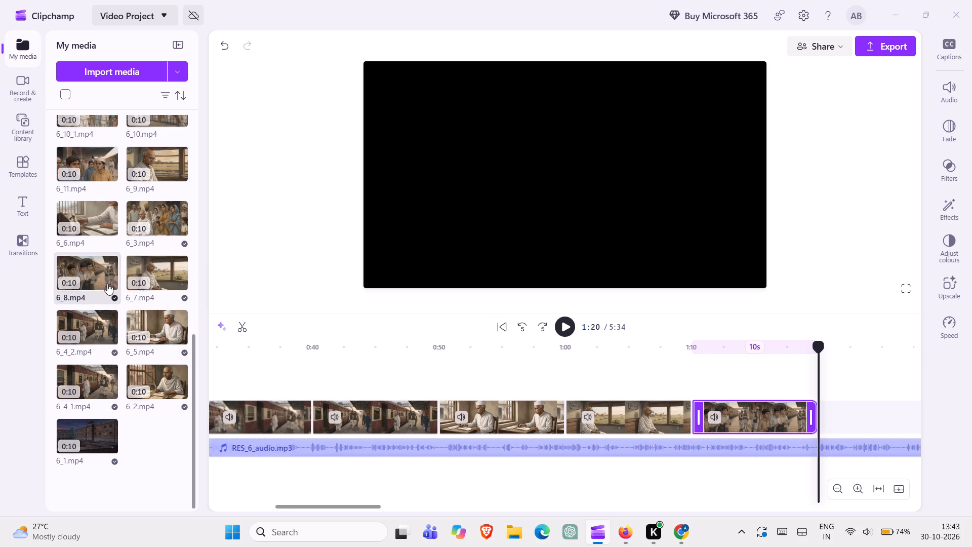
pyautogui.click(176, 173)
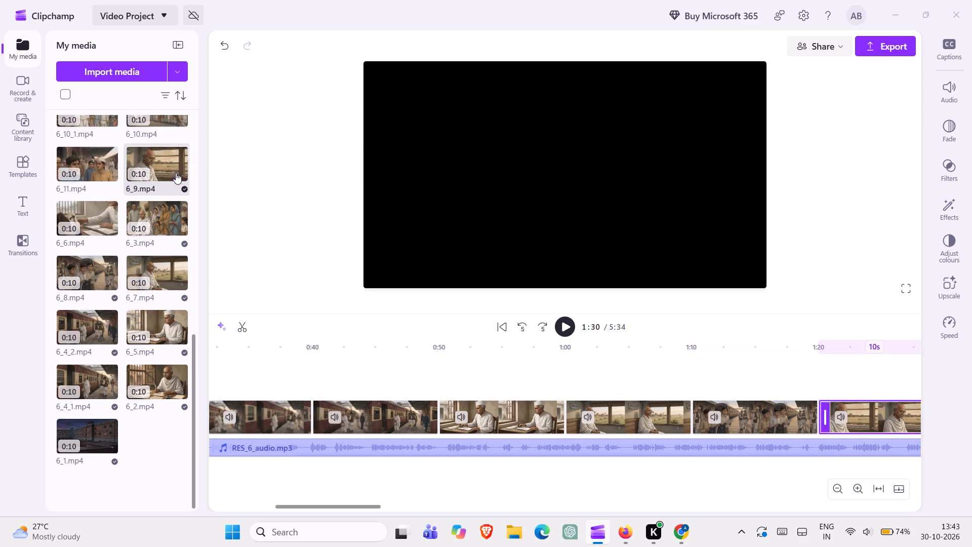
pyautogui.click(176, 124)
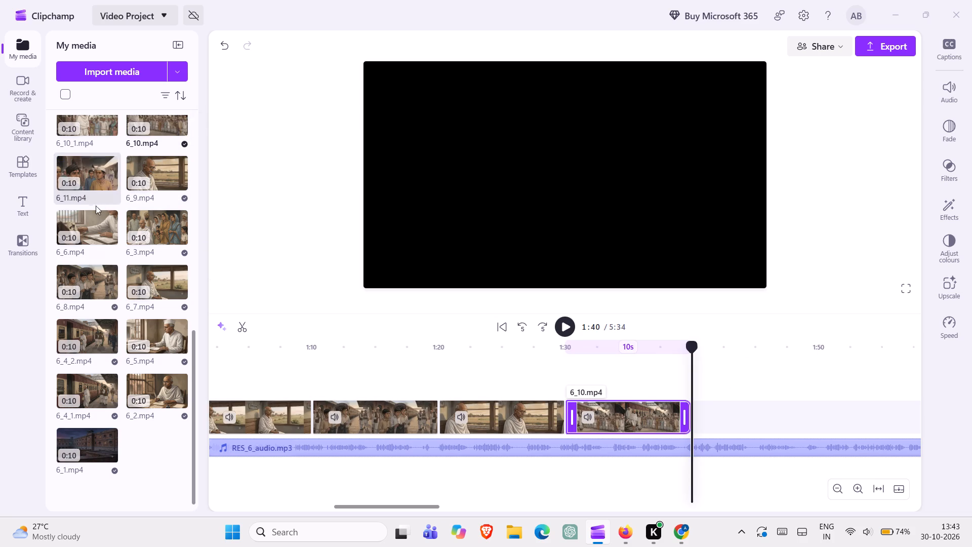
pyautogui.click(109, 176)
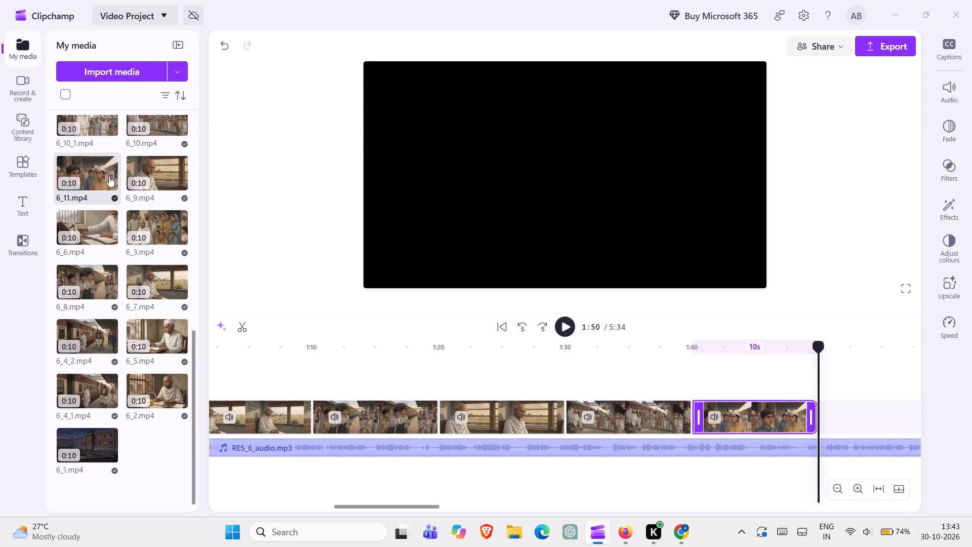
# Append clips 6_12, 6_14, 6_15, 6_16, 6_17 and 6_18 in order after 6_11, leaving out 6_10_1 and 6_11_1.
pyautogui.scroll(1, 104, 317)
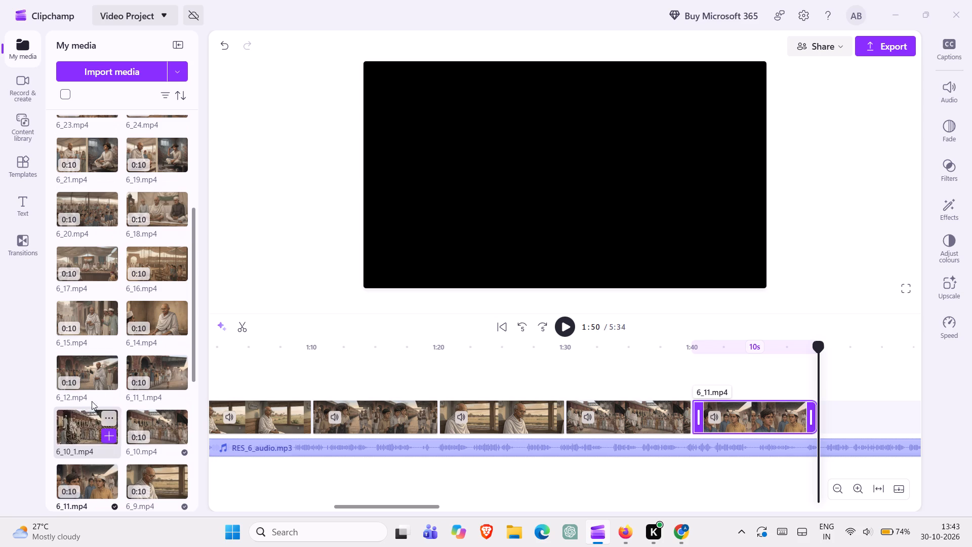
pyautogui.click(110, 378)
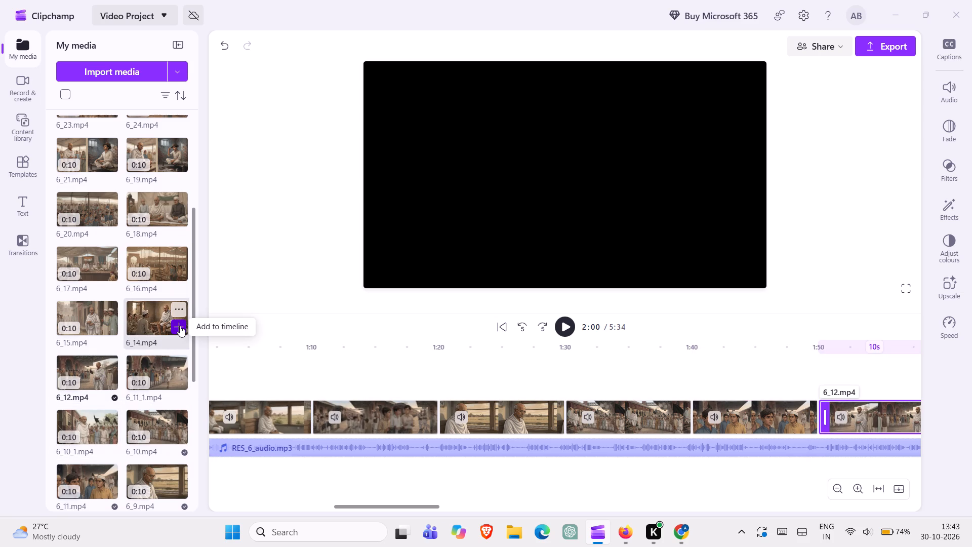
pyautogui.click(180, 326)
pyautogui.click(110, 329)
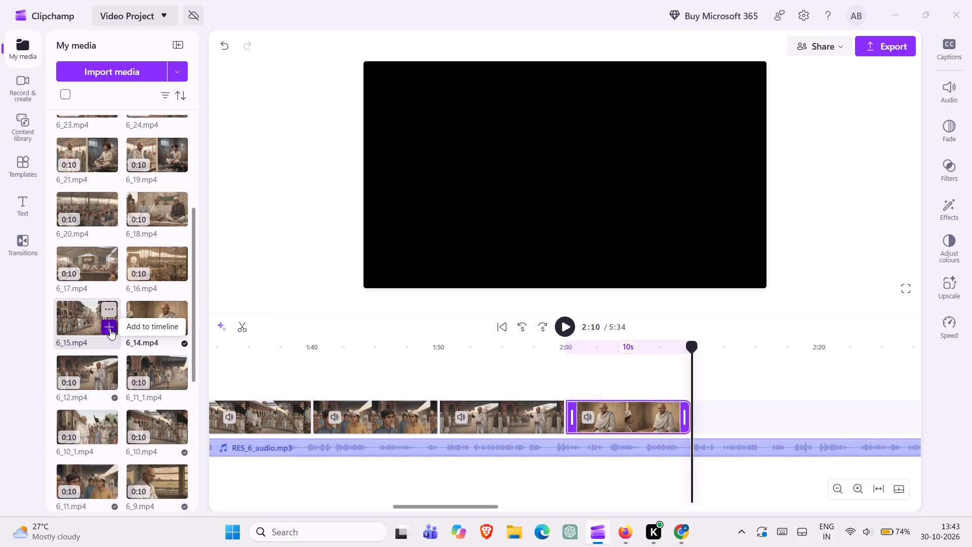
pyautogui.click(177, 268)
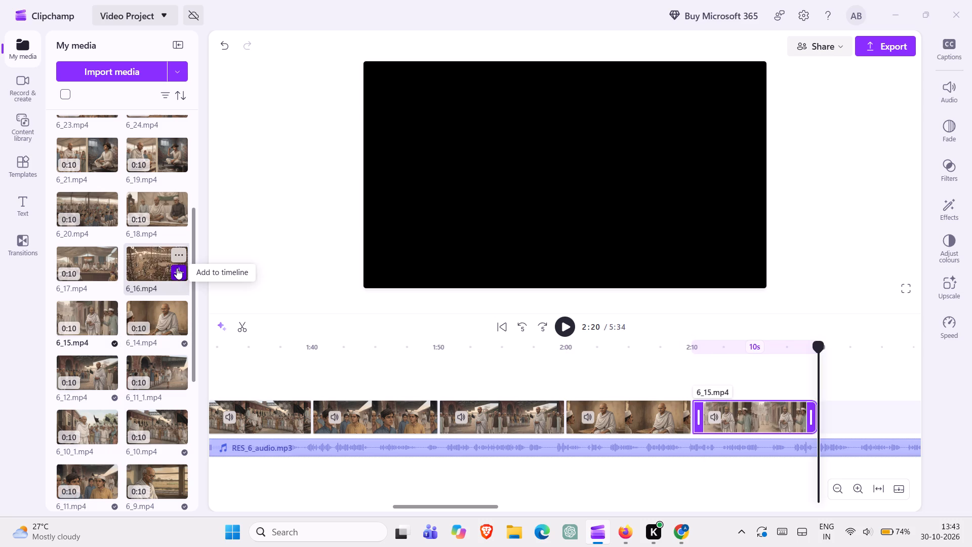
pyautogui.click(111, 270)
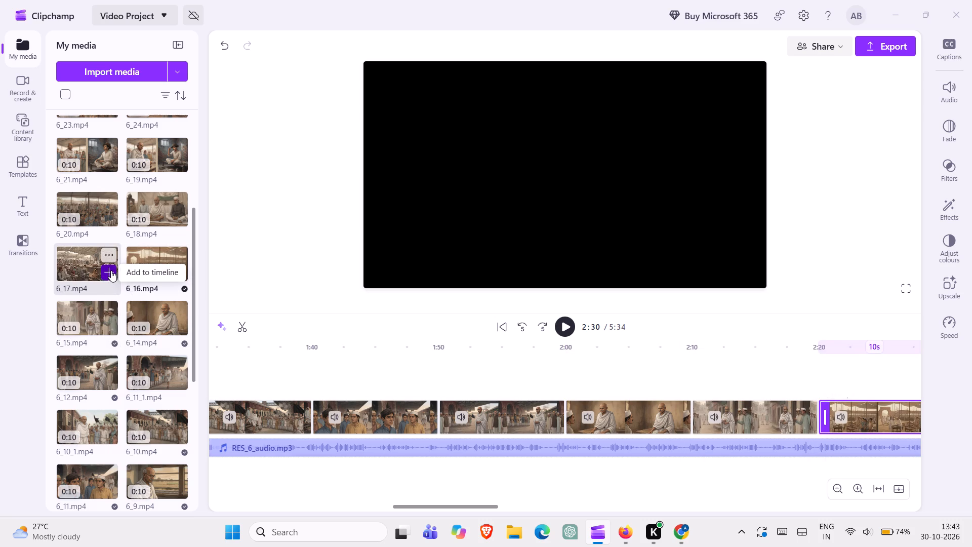
pyautogui.click(176, 218)
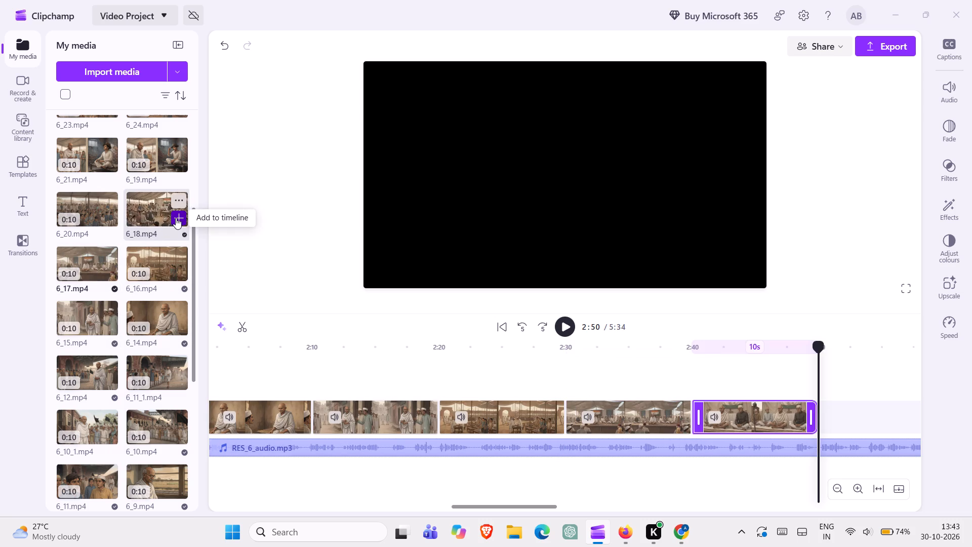
# Append clips 6_19, 6_20, 6_21, 6_23 and 6_24 to the end of the video track in that order.
pyautogui.click(181, 166)
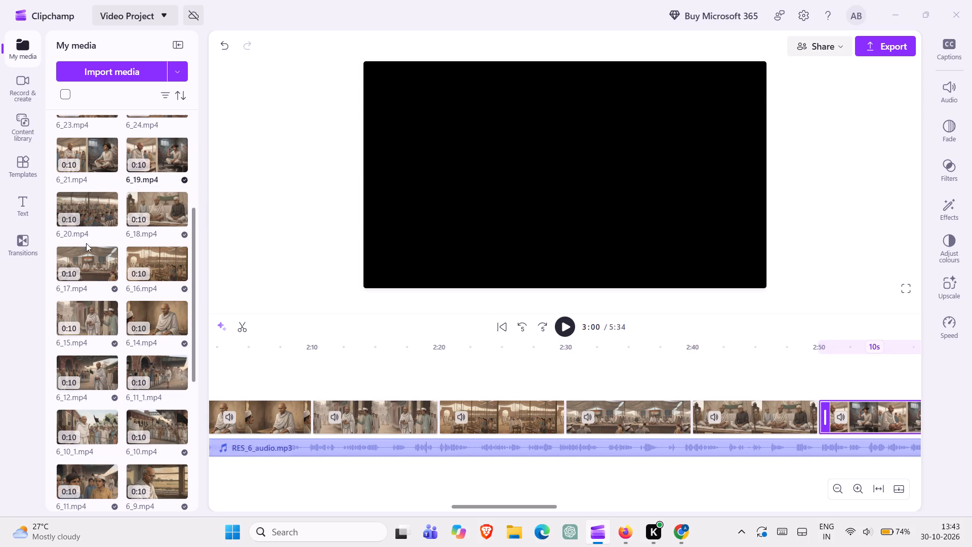
pyautogui.click(109, 214)
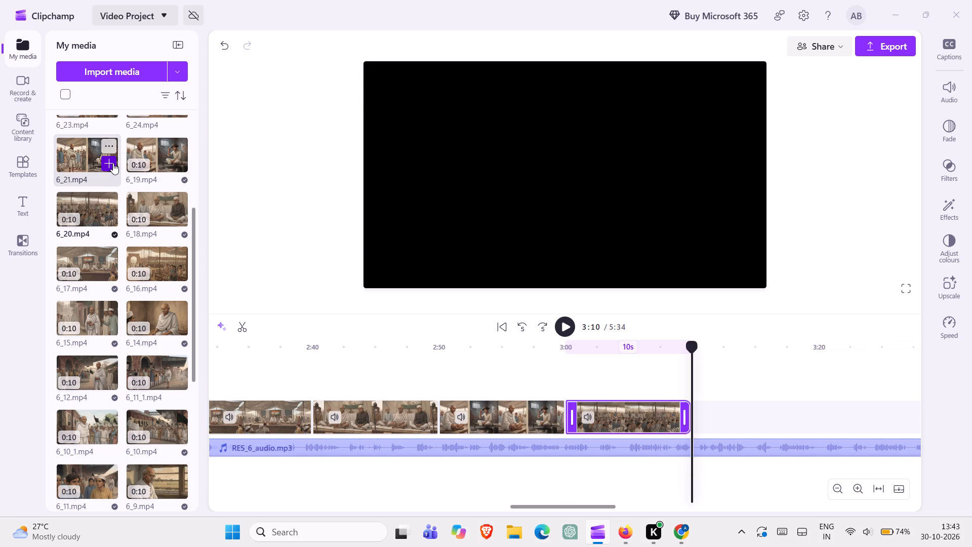
pyautogui.click(113, 163)
pyautogui.scroll(1, 114, 167)
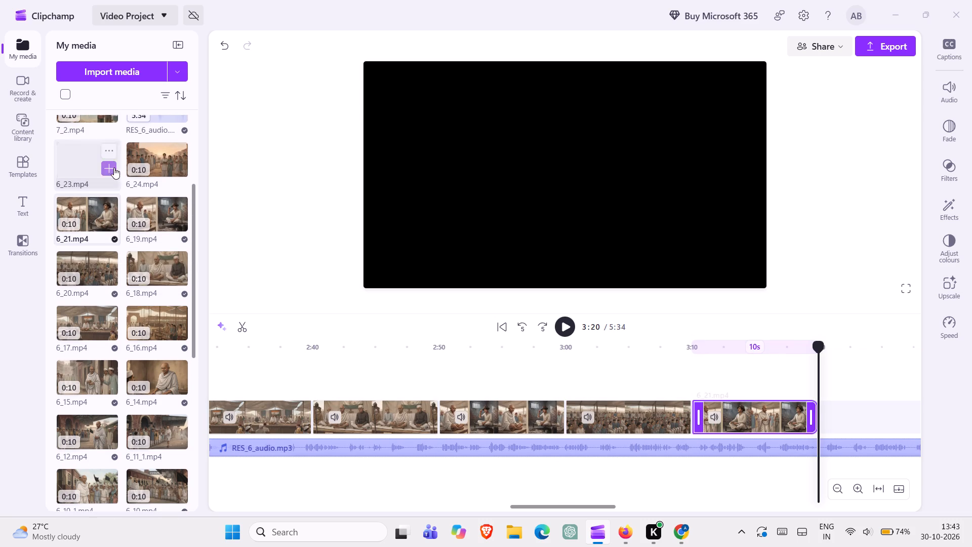
pyautogui.scroll(1, 106, 224)
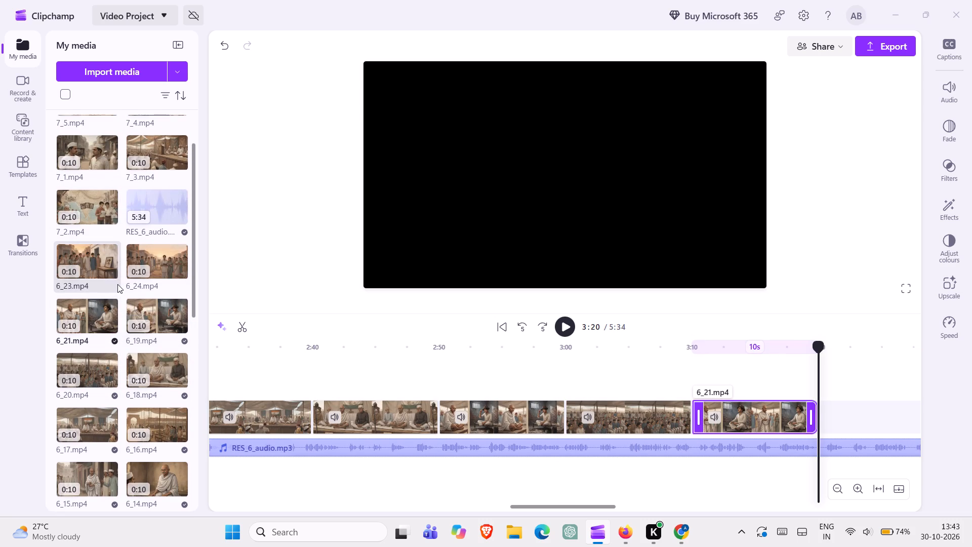
pyautogui.click(112, 271)
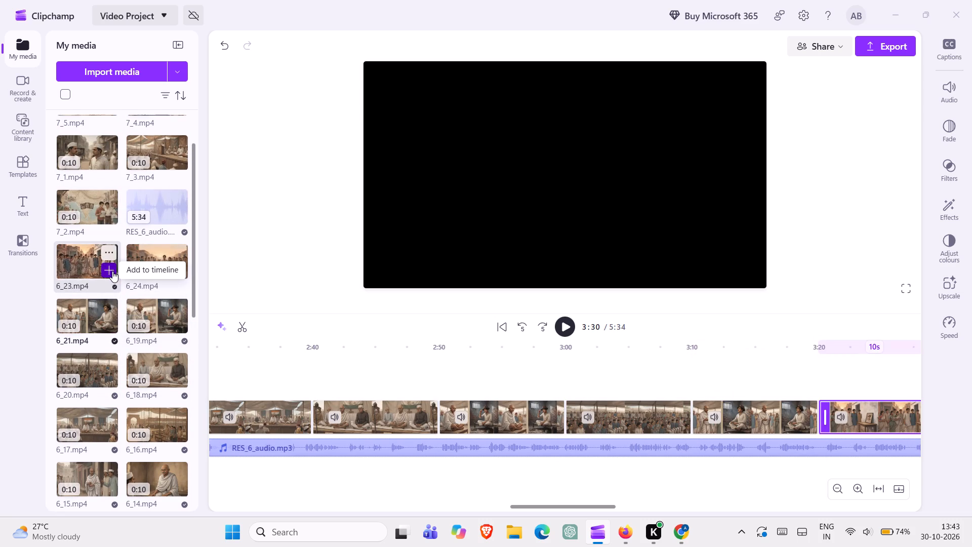
pyautogui.click(179, 270)
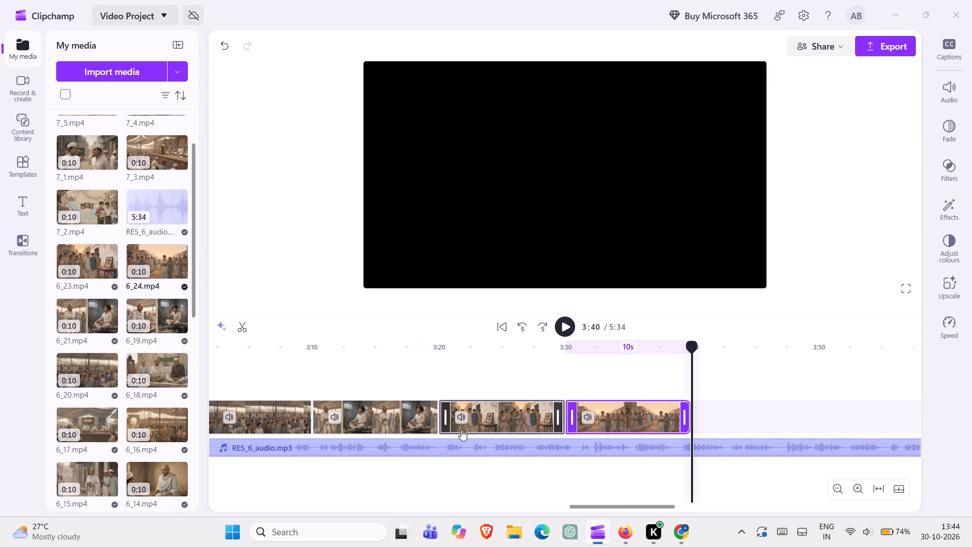
# Check the video track against the end of the RES_6_audio voiceover and return to the timeline's start.
pyautogui.hscroll(-5, 461, 429)
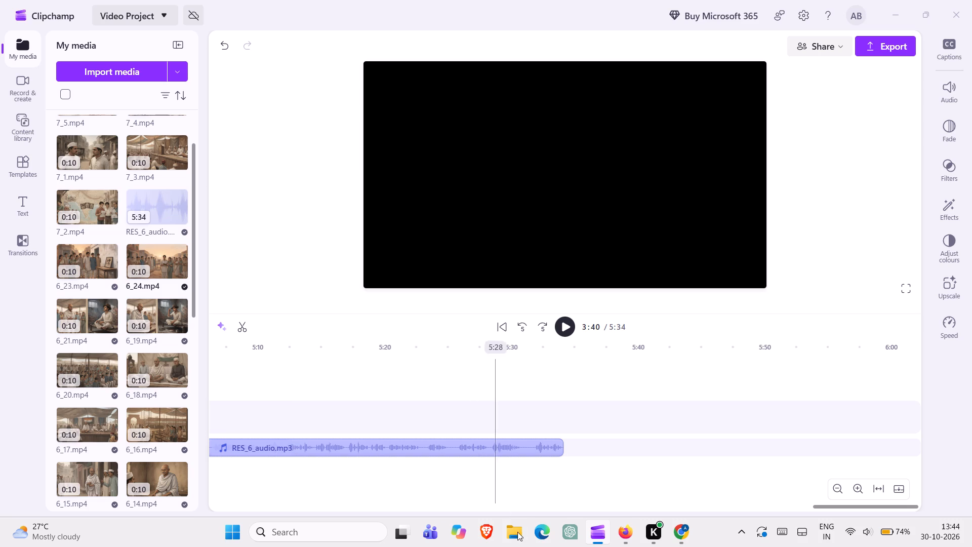
pyautogui.hscroll(6, 492, 451)
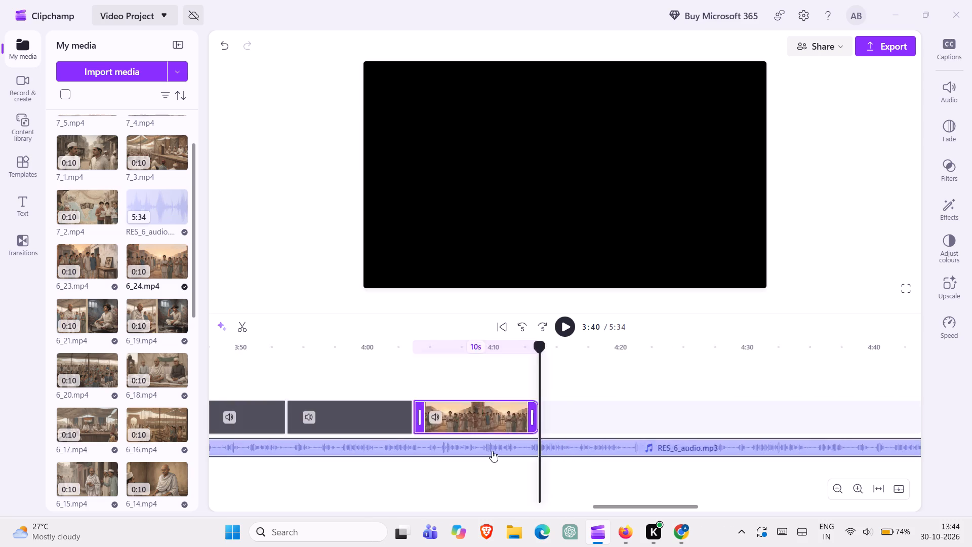
pyautogui.hscroll(4, 492, 451)
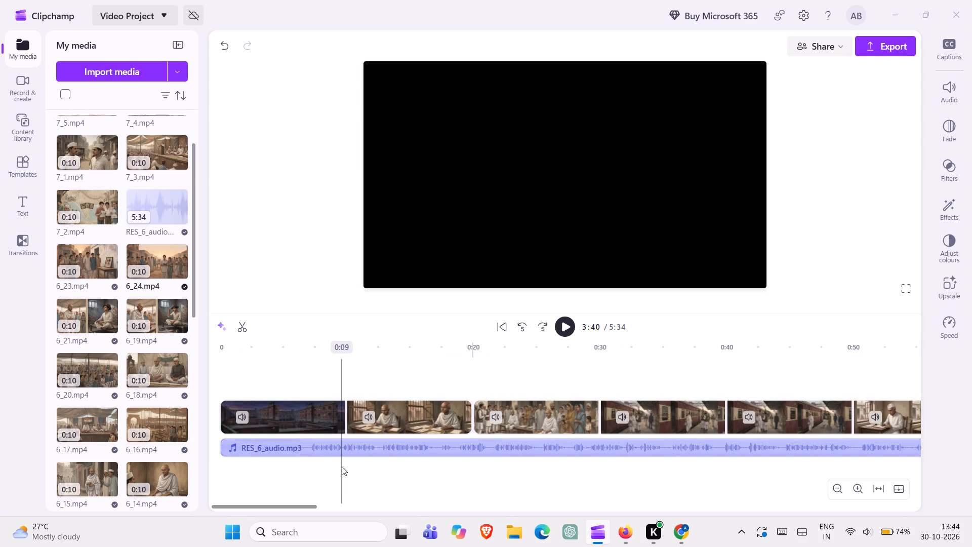
# Play the timeline from its beginning and mute the audio of clip 6_3.
pyautogui.doubleClick(218, 426)
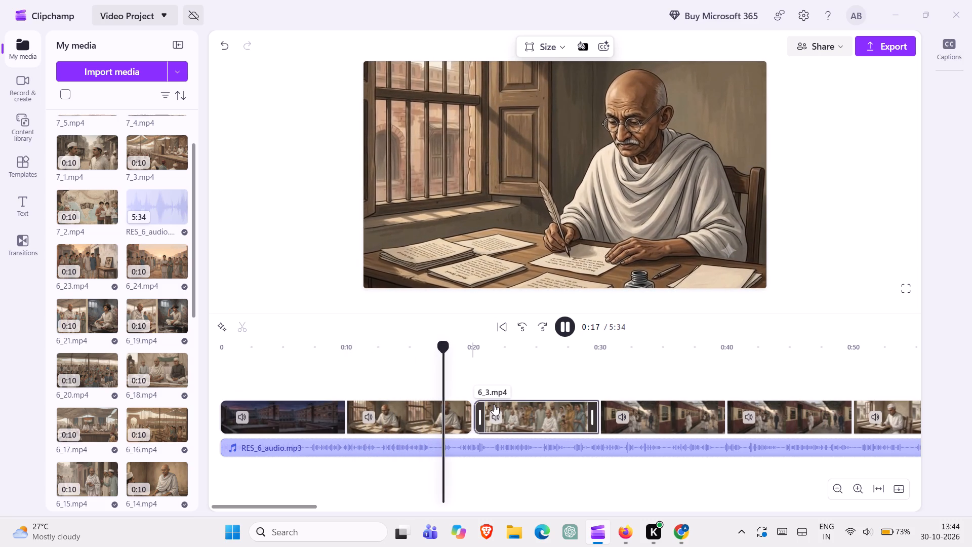
pyautogui.hscroll(-1, 494, 404)
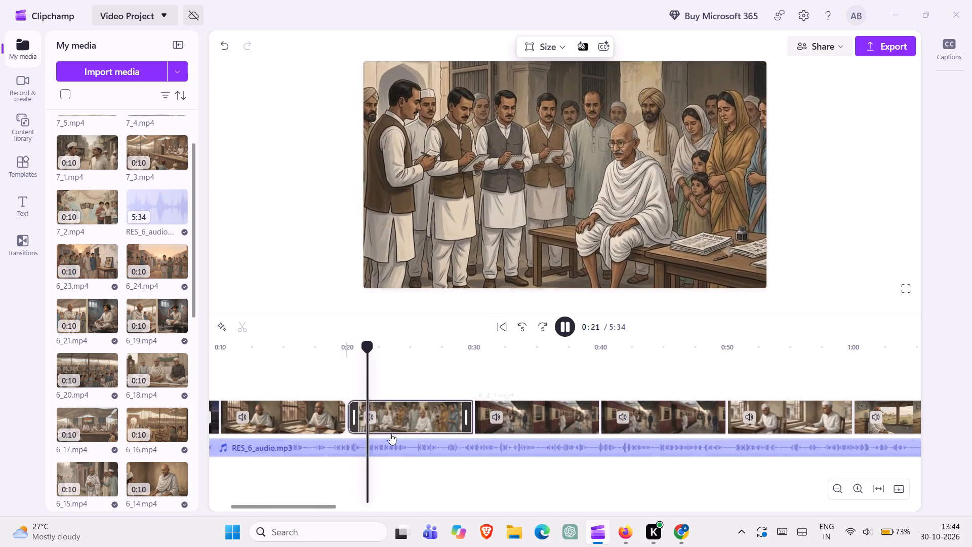
pyautogui.click(369, 417)
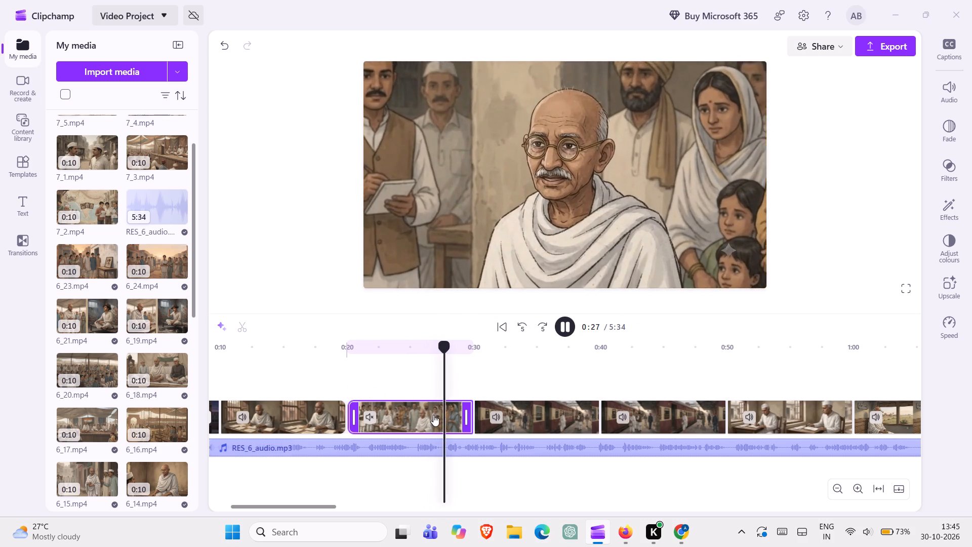
# Pause playback and look over the remaining clips to the end of the video track above RES_6_audio.
pyautogui.hscroll(-1, 433, 415)
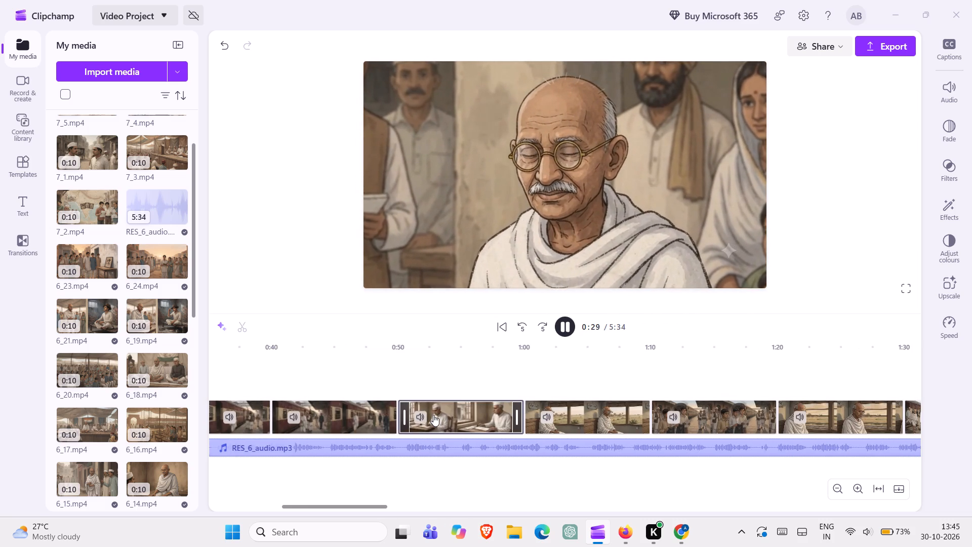
pyautogui.hscroll(-1, 433, 415)
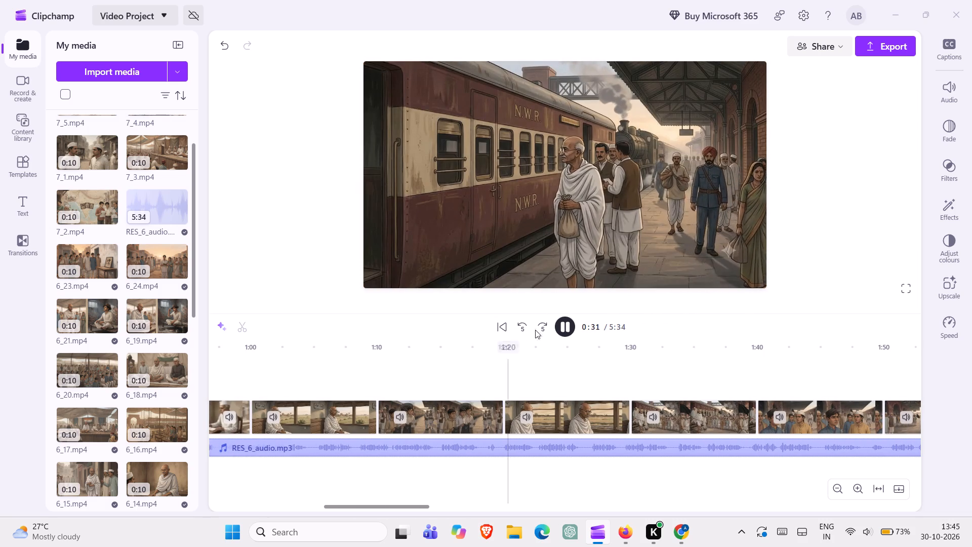
pyautogui.click(559, 329)
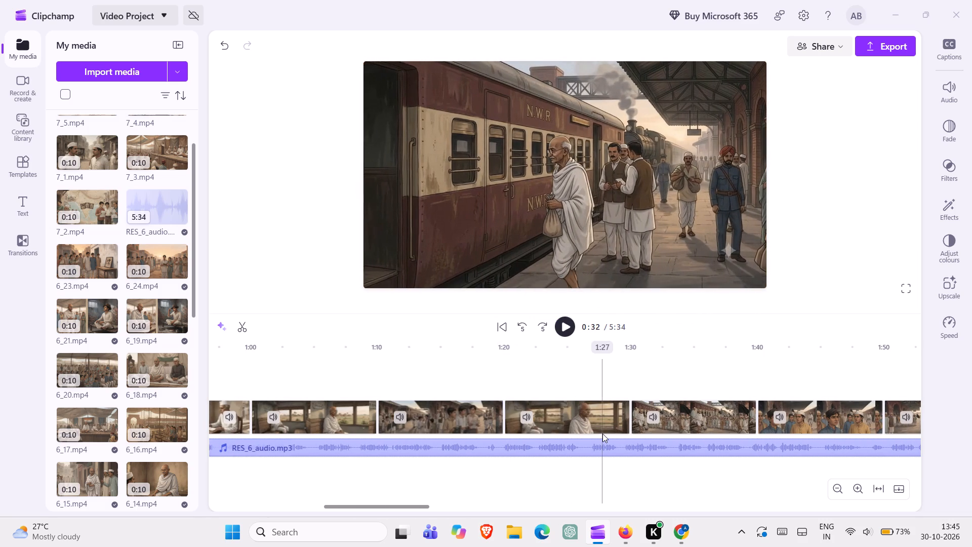
pyautogui.hscroll(-2, 602, 434)
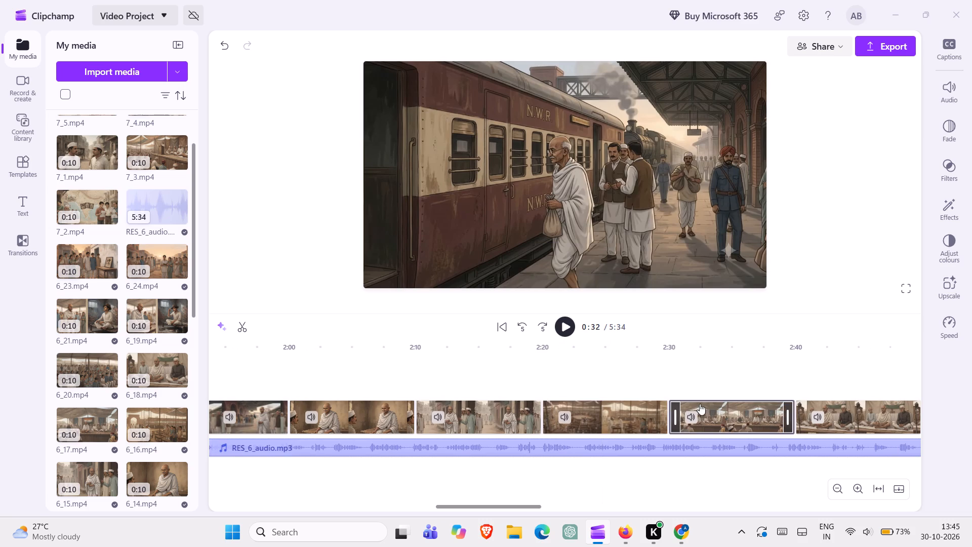
pyautogui.hscroll(-2, 700, 404)
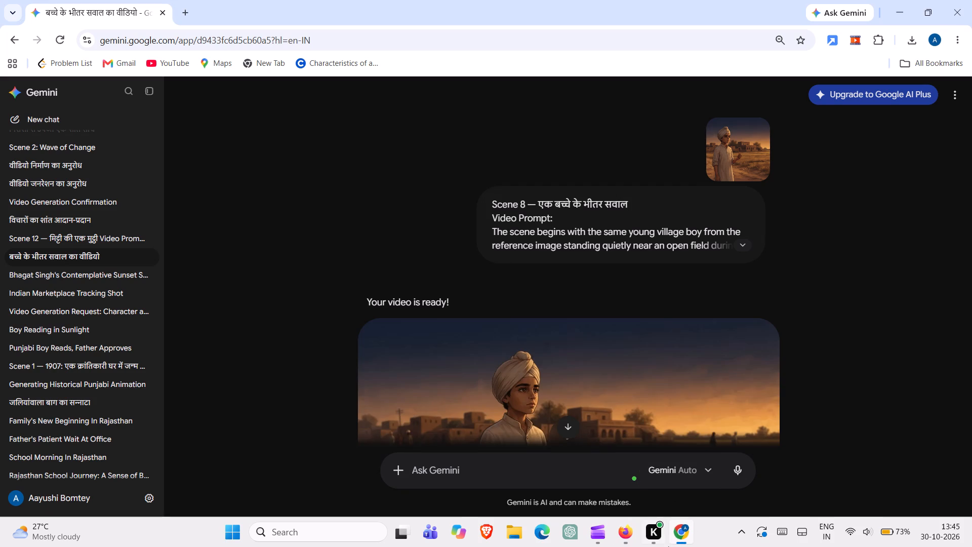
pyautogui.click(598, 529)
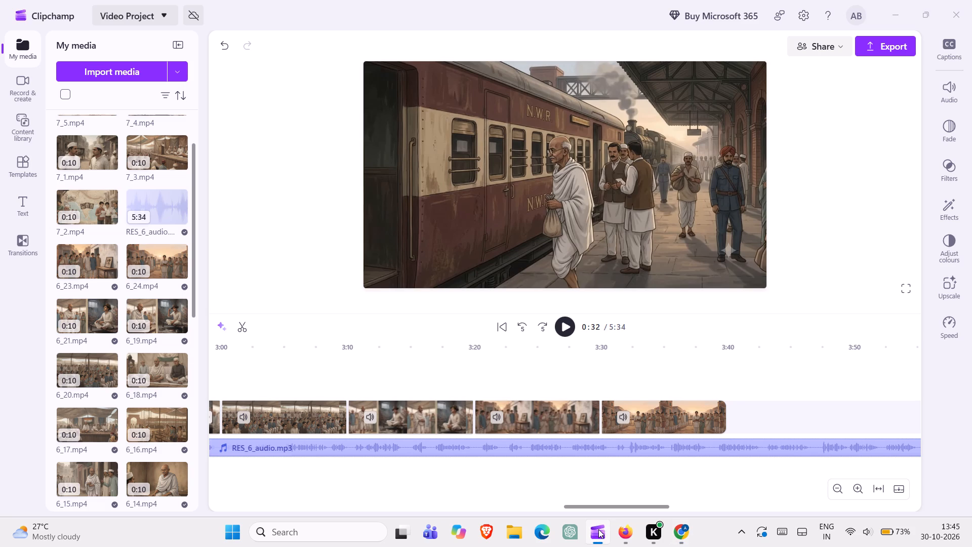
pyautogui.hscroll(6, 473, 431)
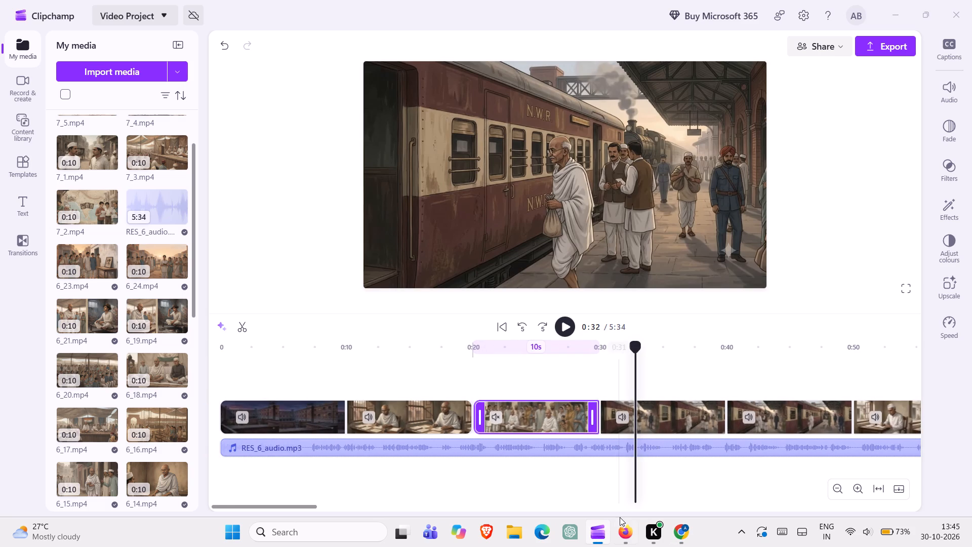
# Open the res2 folder on the Desktop in File Explorer and preview clip 2_1.
pyautogui.click(519, 543)
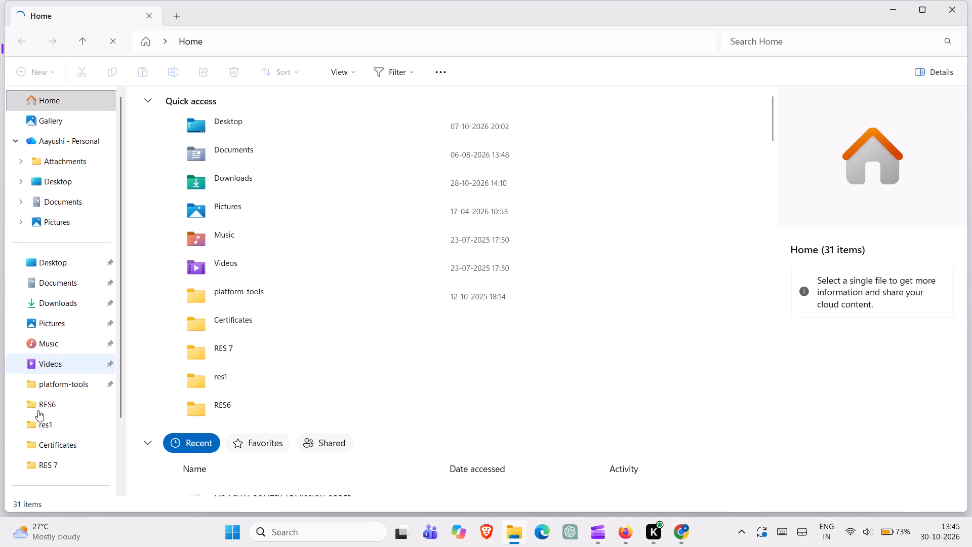
pyautogui.click(71, 269)
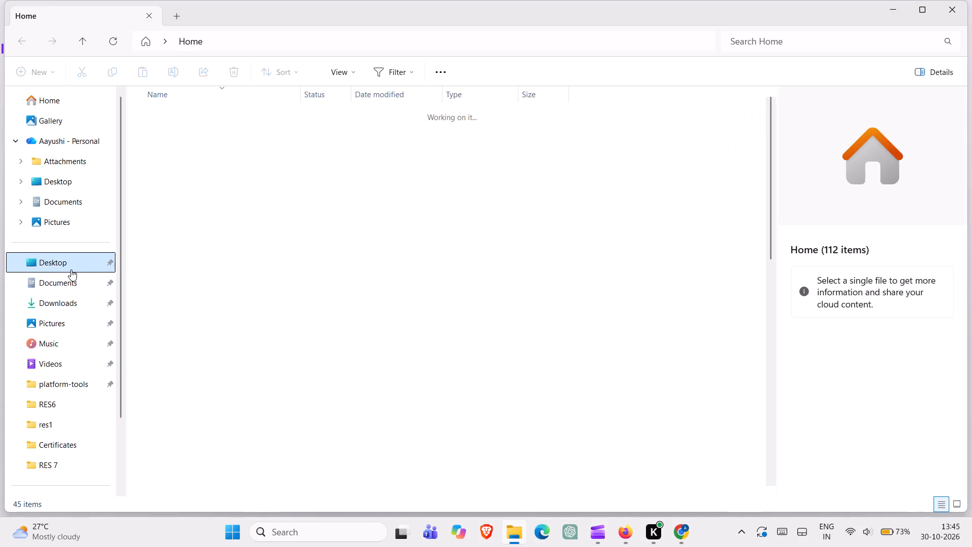
pyautogui.scroll(-3, 198, 207)
pyautogui.scroll(-4, 174, 345)
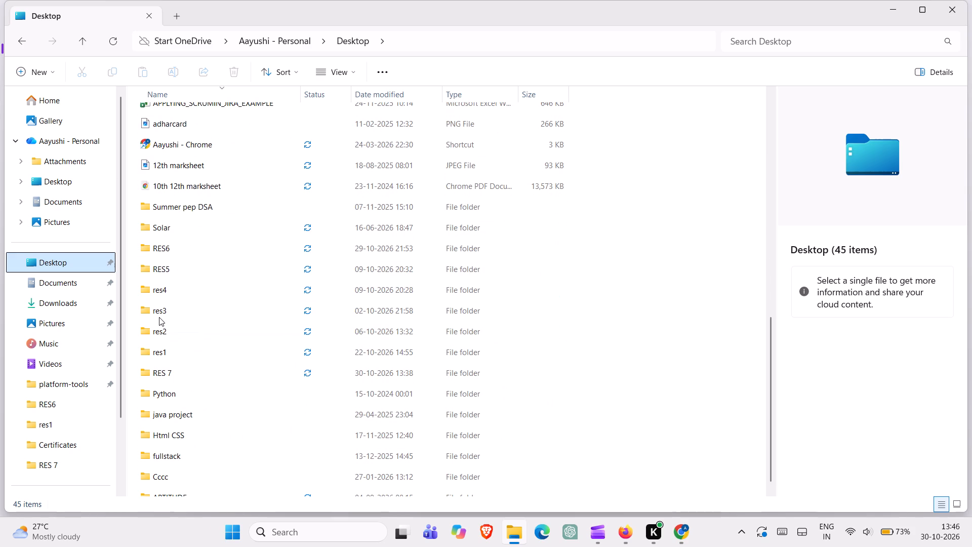
pyautogui.doubleClick(162, 331)
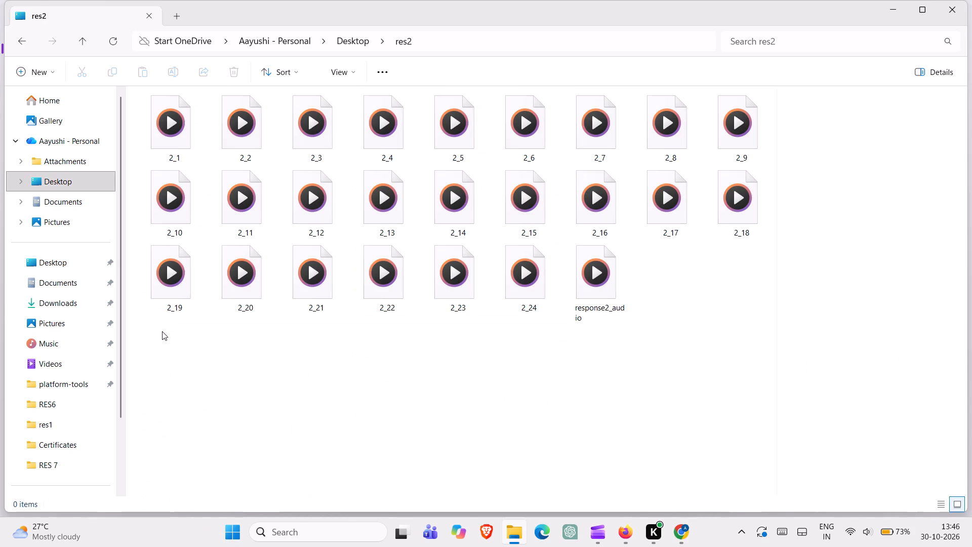
pyautogui.doubleClick(161, 128)
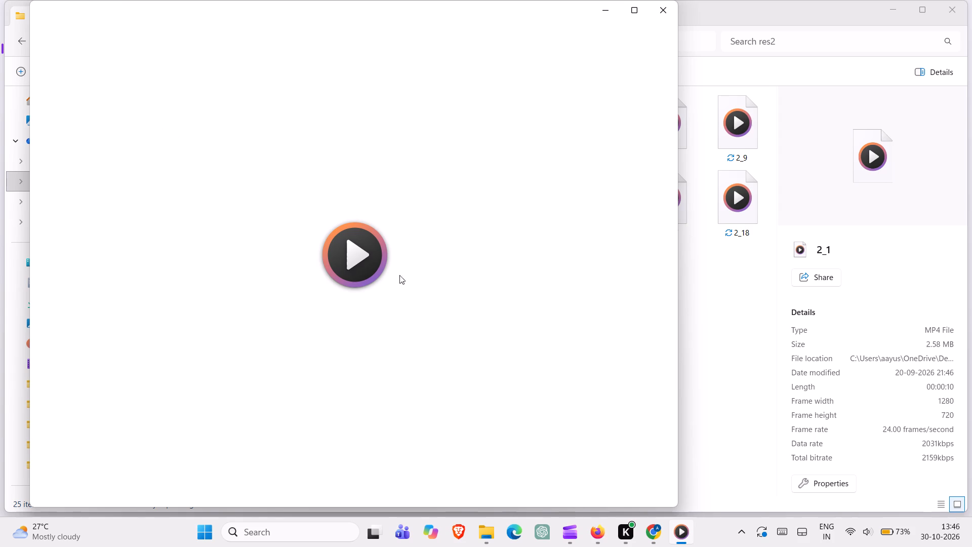
pyautogui.doubleClick(332, 231)
pyautogui.doubleClick(370, 266)
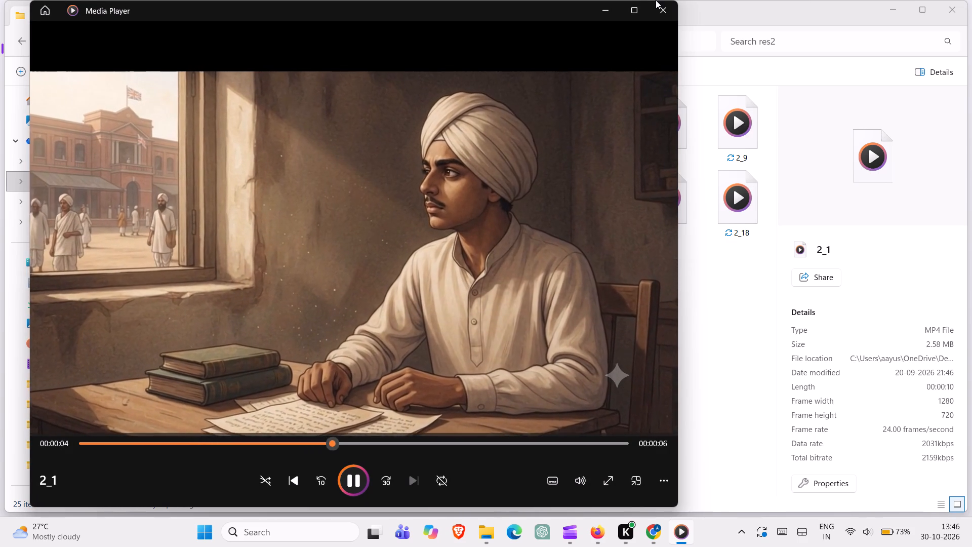
pyautogui.click(661, 6)
# Preview clip 2_24 in the res2 folder, close the player and select clip 2_21.
pyautogui.doubleClick(501, 284)
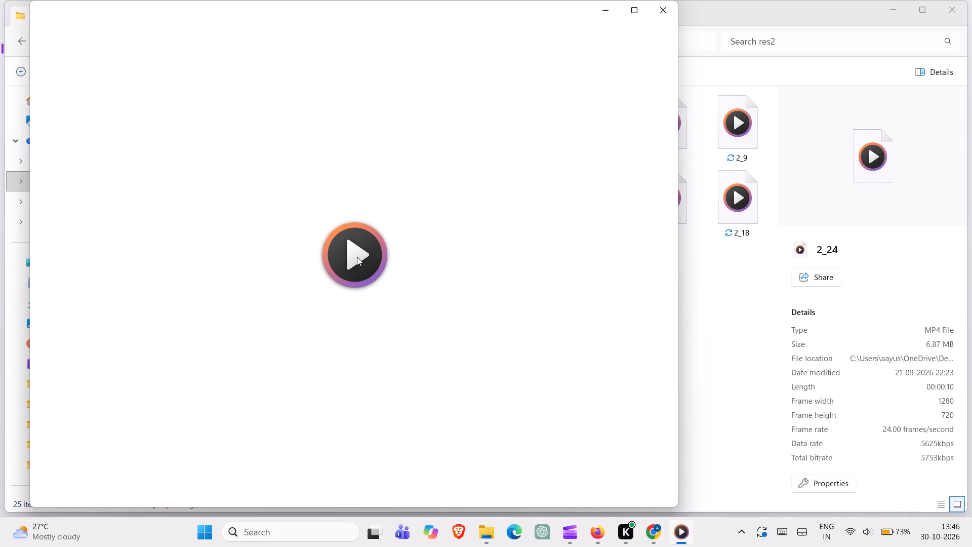
pyautogui.tripleClick(357, 257)
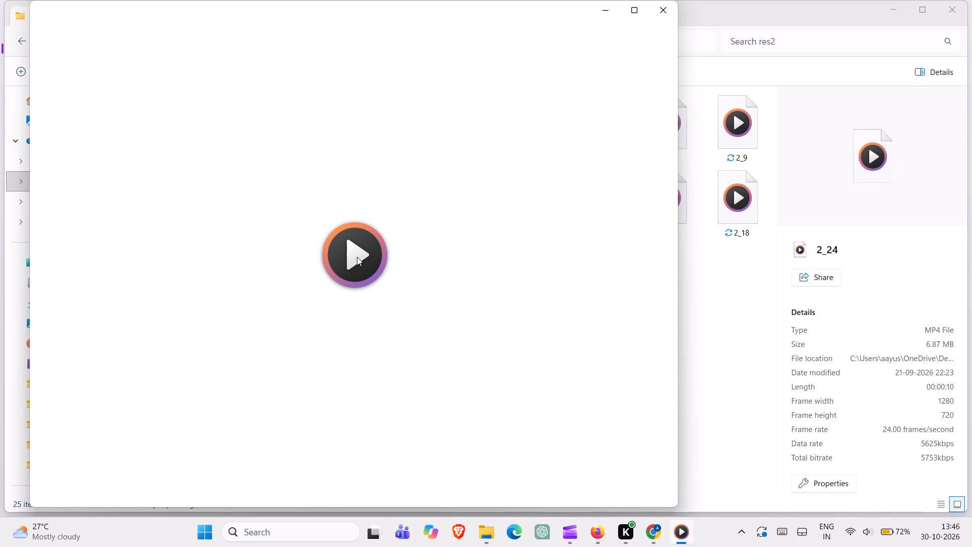
pyautogui.doubleClick(357, 257)
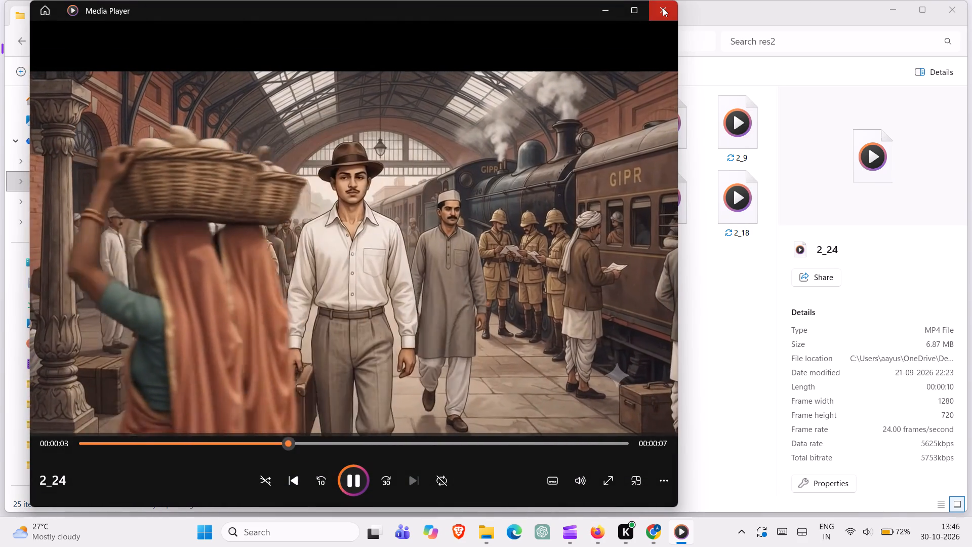
pyautogui.click(663, 8)
pyautogui.click(307, 285)
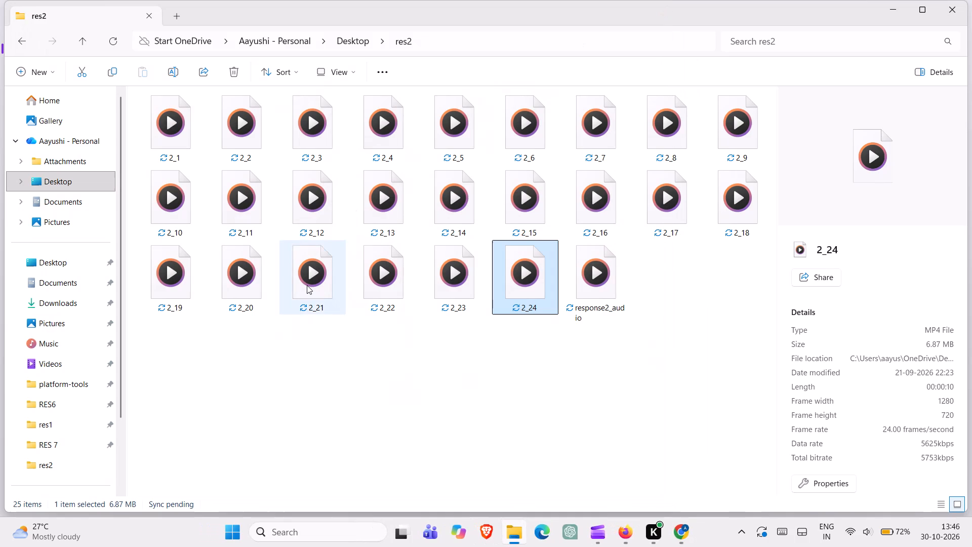
pyautogui.press('space')
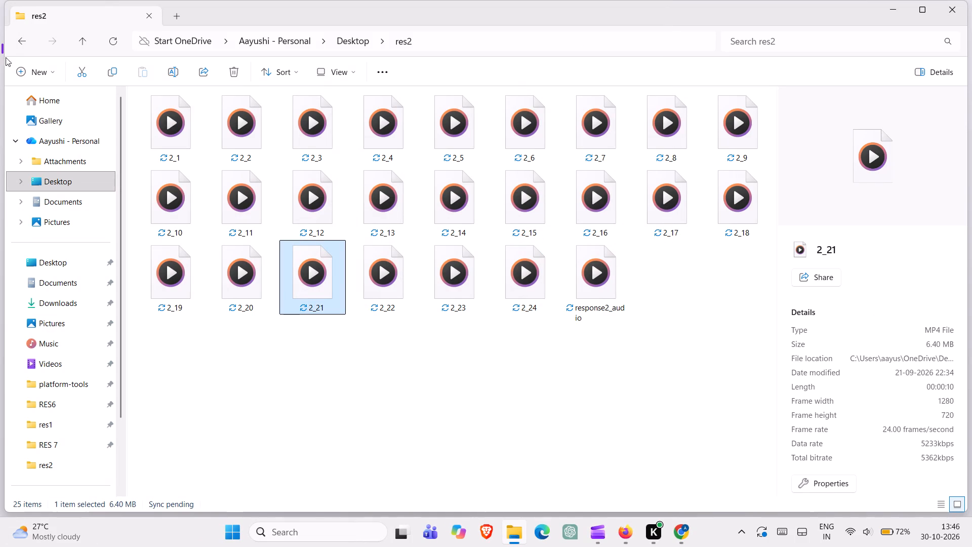
# Go back to the Desktop folder, open res3 and preview clip 3_28.
pyautogui.click(28, 51)
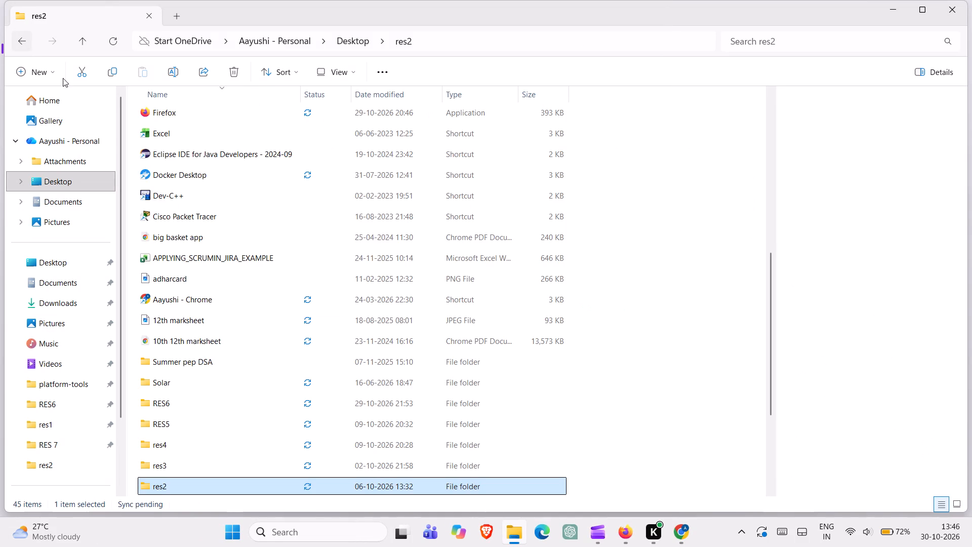
pyautogui.scroll(-1, 237, 376)
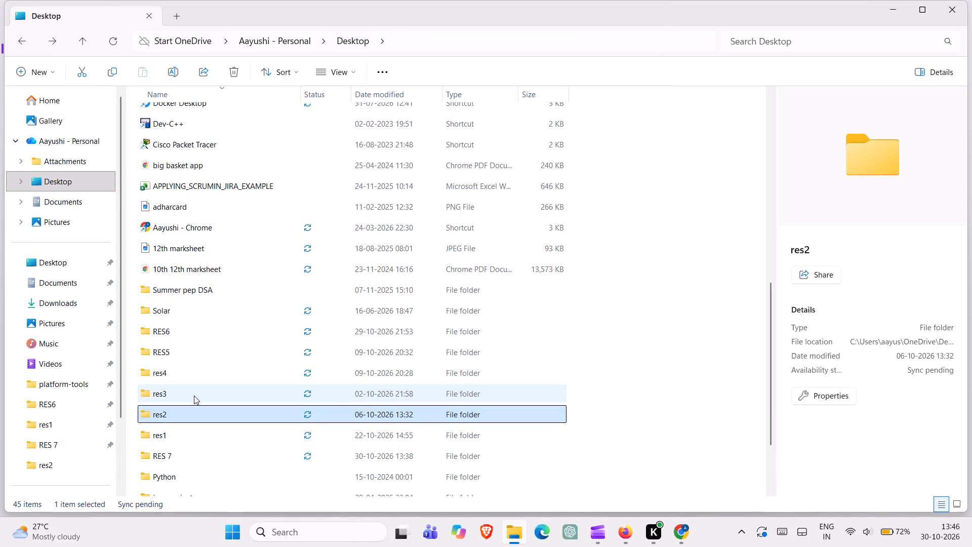
pyautogui.click(194, 396)
pyautogui.doubleClick(194, 396)
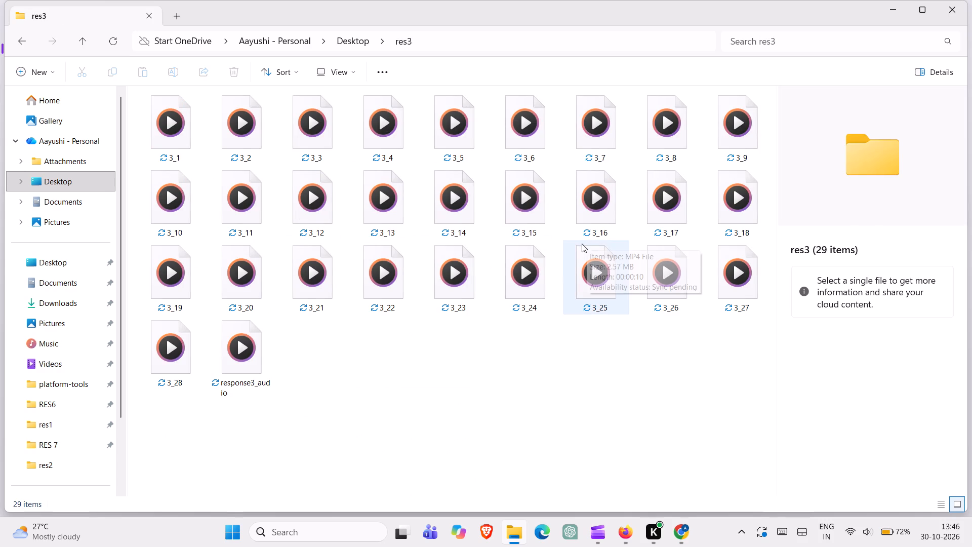
pyautogui.doubleClick(171, 350)
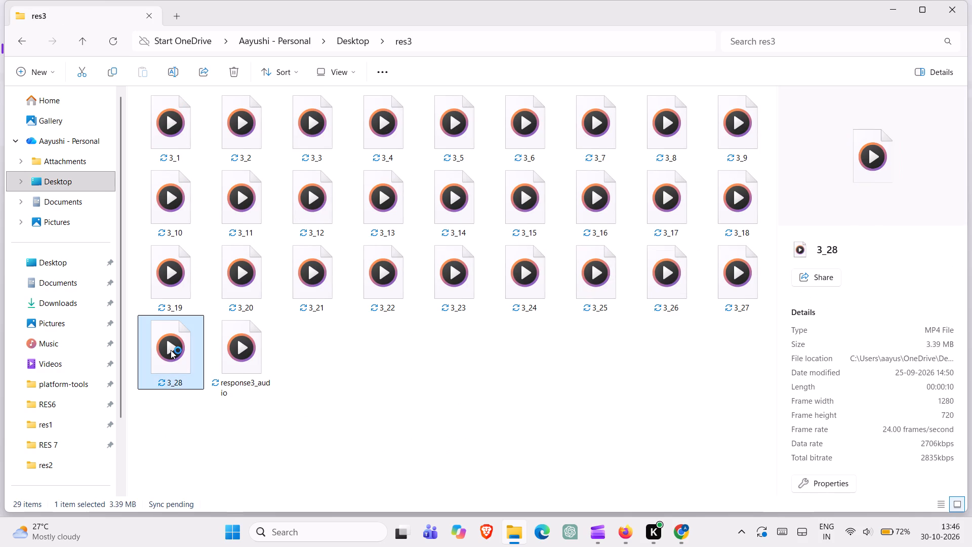
pyautogui.tripleClick(364, 255)
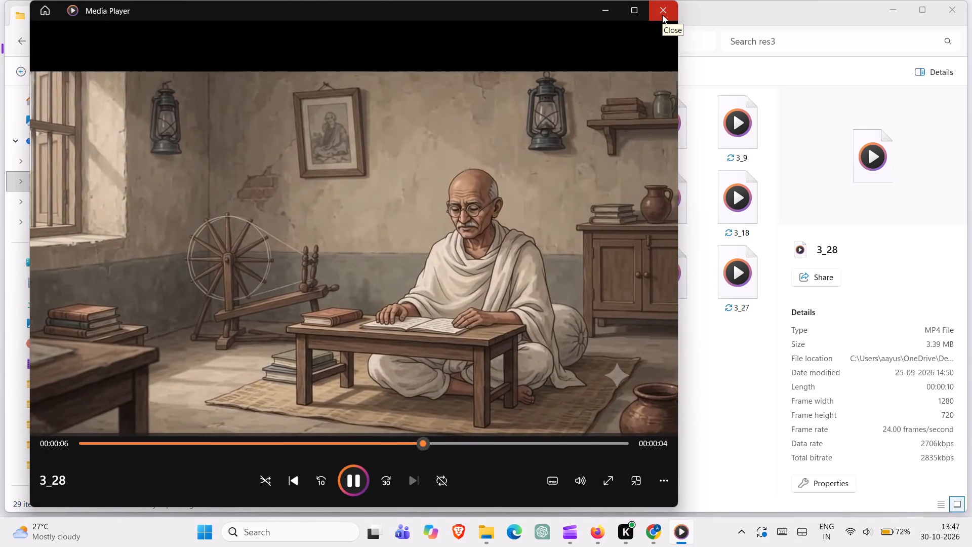
# Close the 3_28 preview, and preview clips 3_23 and 3_2 in the res3 folder.
pyautogui.click(662, 15)
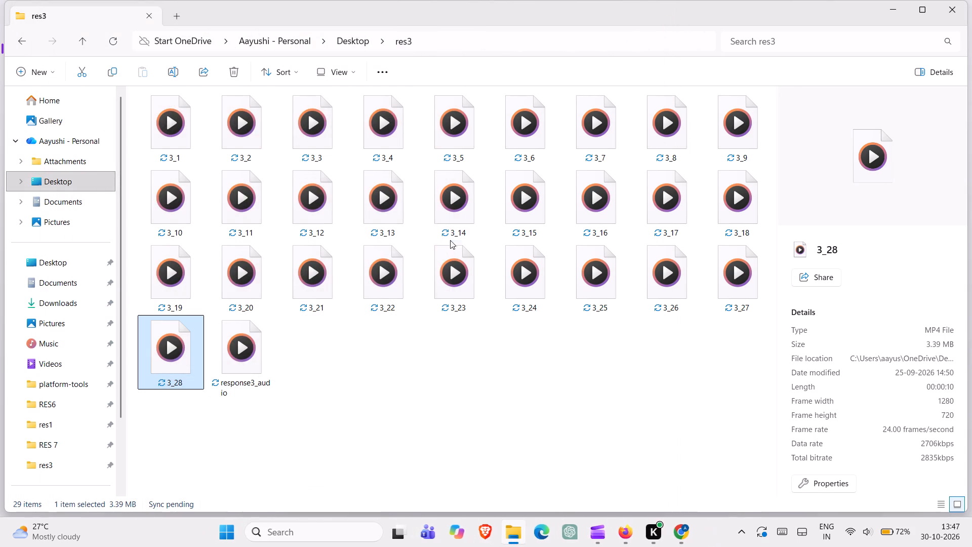
pyautogui.doubleClick(464, 292)
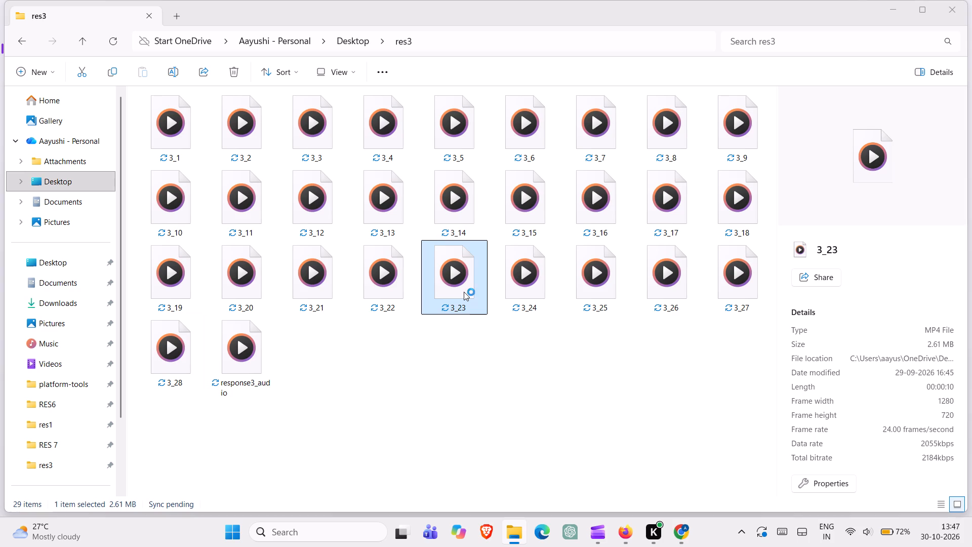
pyautogui.tripleClick(364, 256)
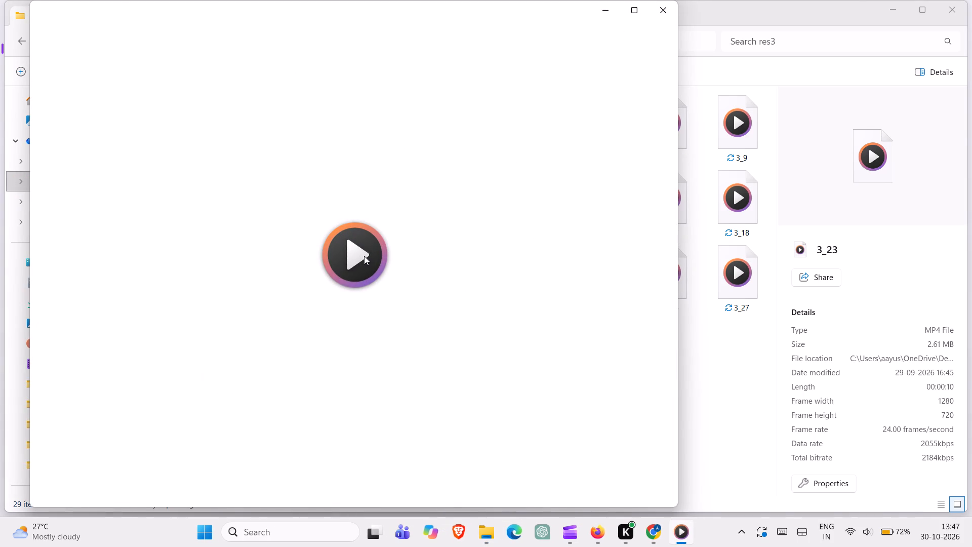
pyautogui.doubleClick(364, 256)
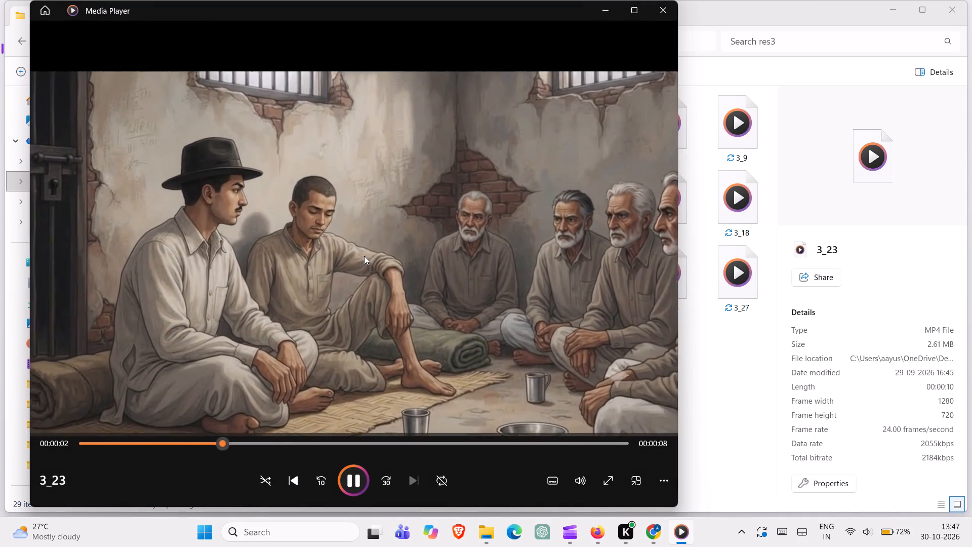
pyautogui.click(657, 23)
pyautogui.click(669, 5)
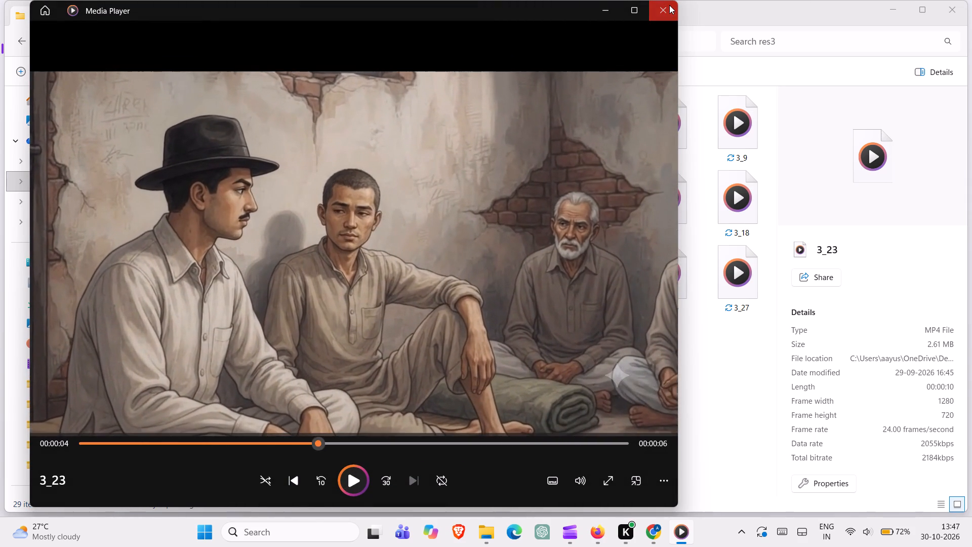
pyautogui.doubleClick(239, 160)
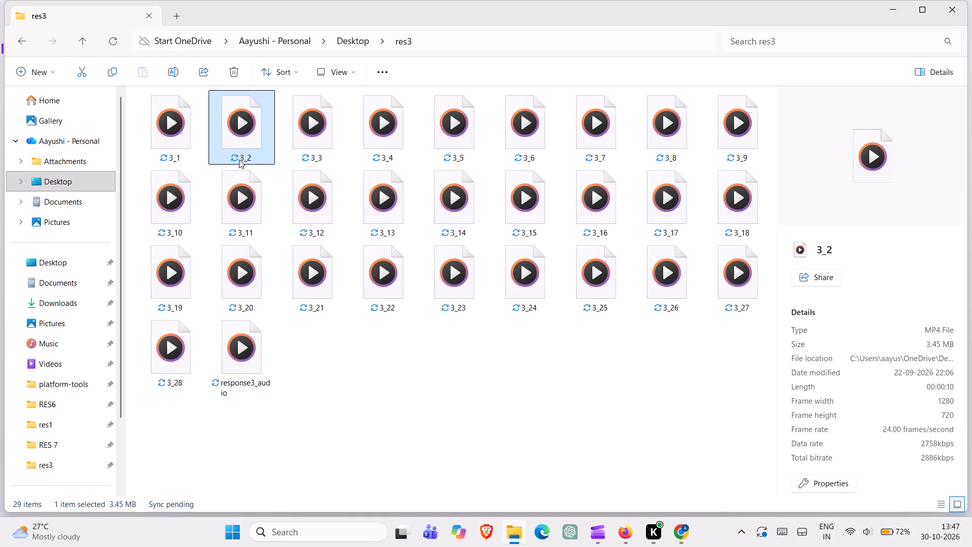
pyautogui.tripleClick(364, 258)
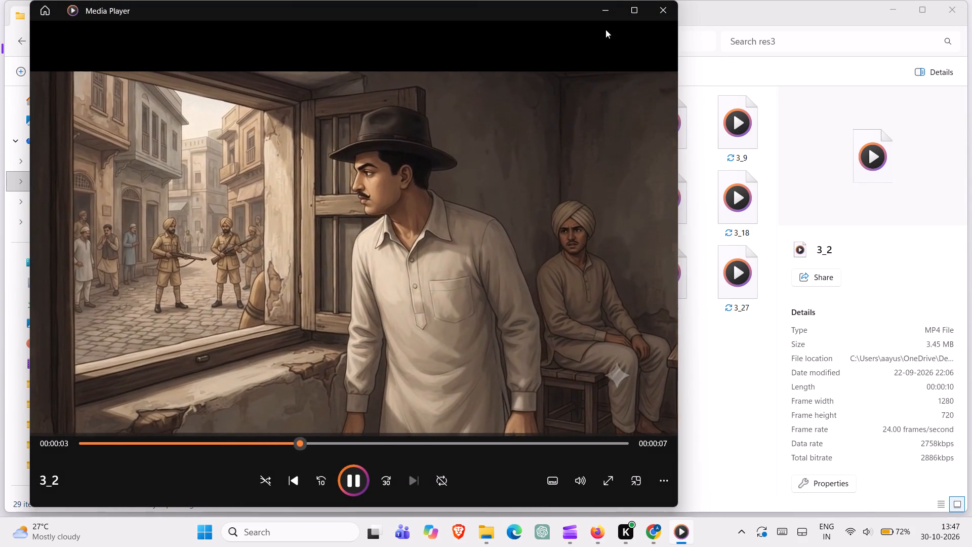
pyautogui.click(655, 13)
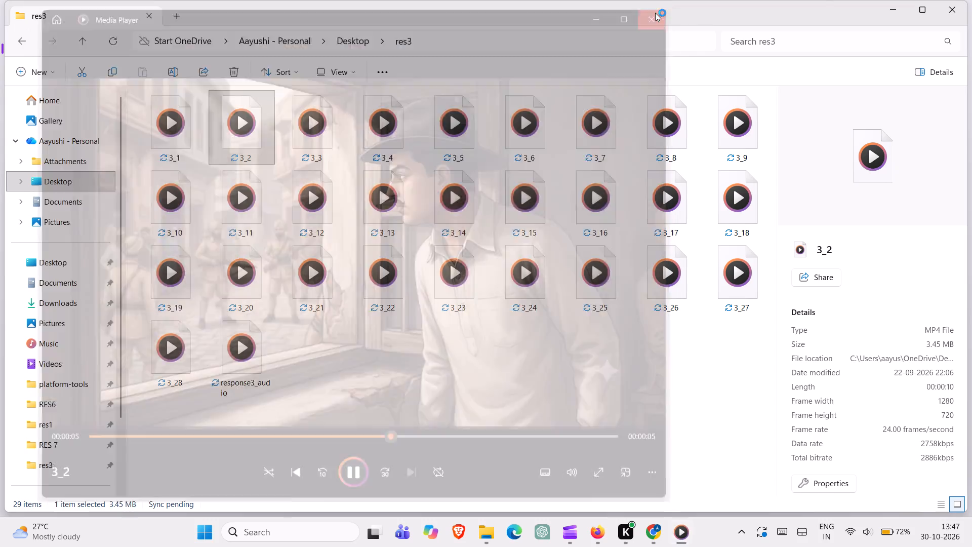
# Switch to Clipchamp and move clip 6_24 from the end of the video track to 0:10, directly after the opening prison clip.
pyautogui.click(595, 537)
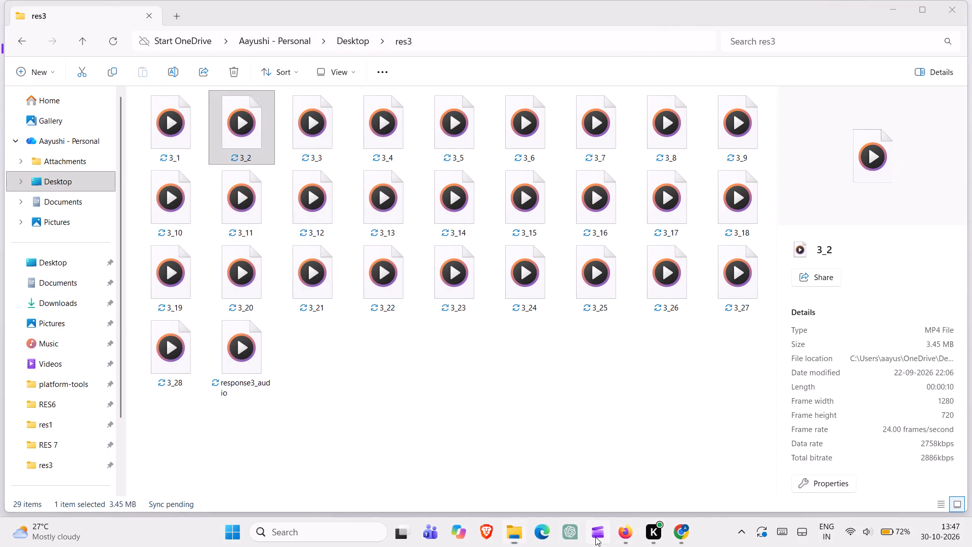
pyautogui.hscroll(-4, 664, 432)
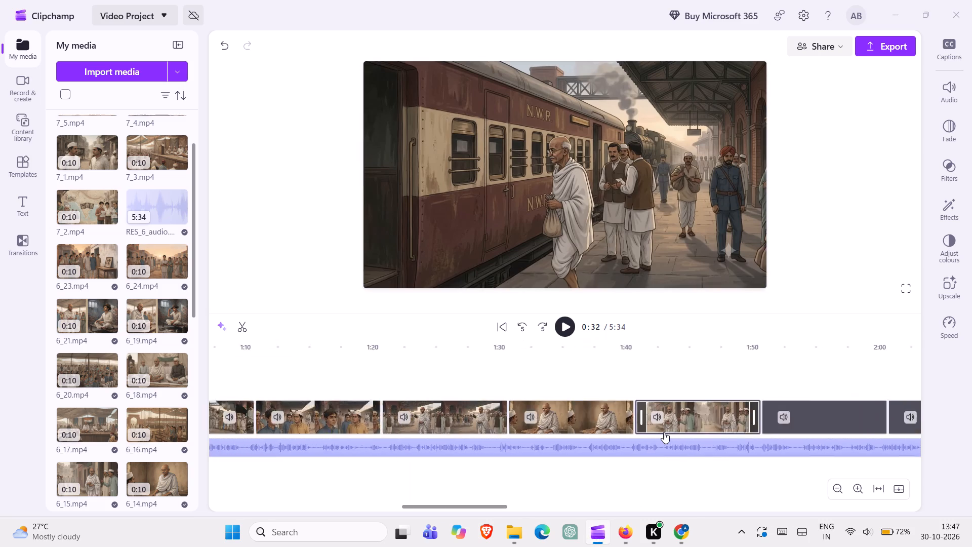
pyautogui.hscroll(-1, 587, 426)
pyautogui.hscroll(-1, 485, 419)
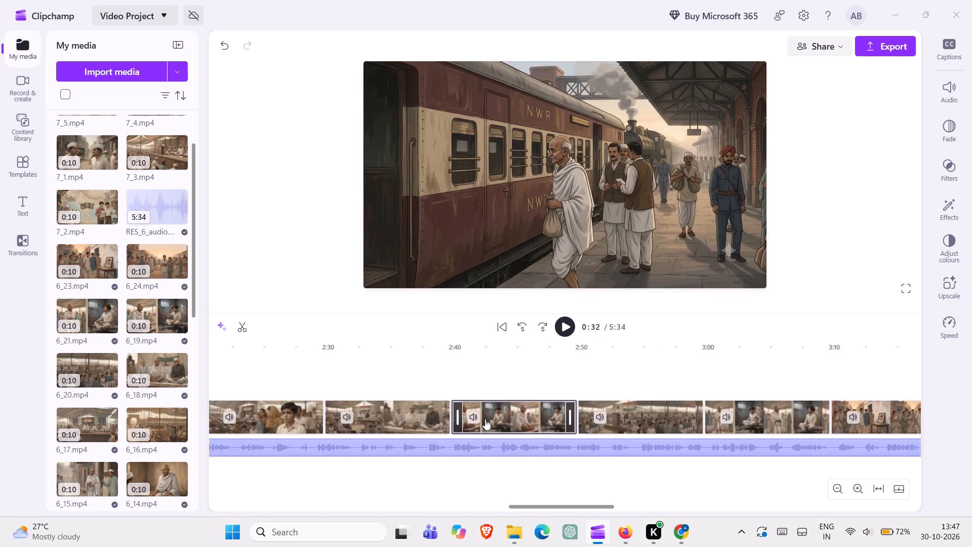
pyautogui.hscroll(-1, 574, 434)
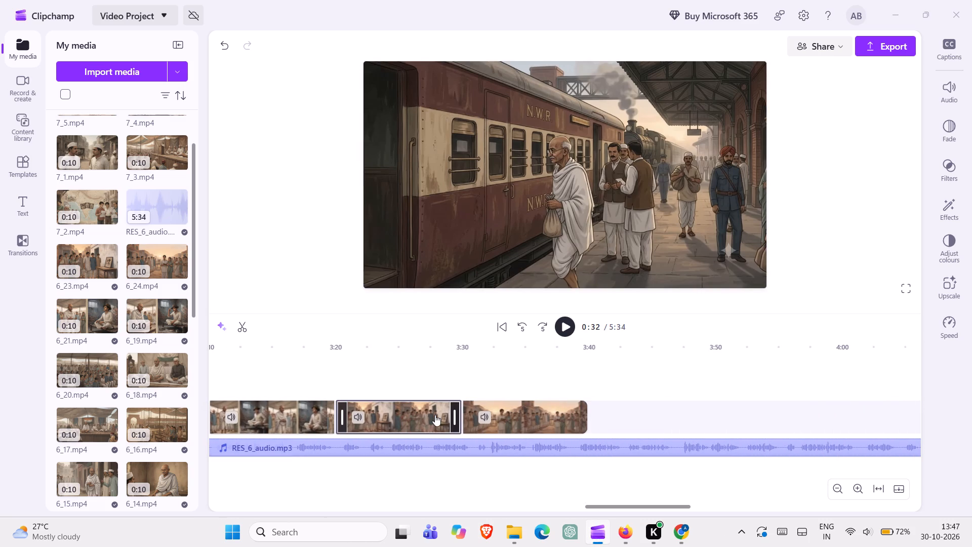
pyautogui.moveTo(512, 408); pyautogui.dragTo(234, 418)
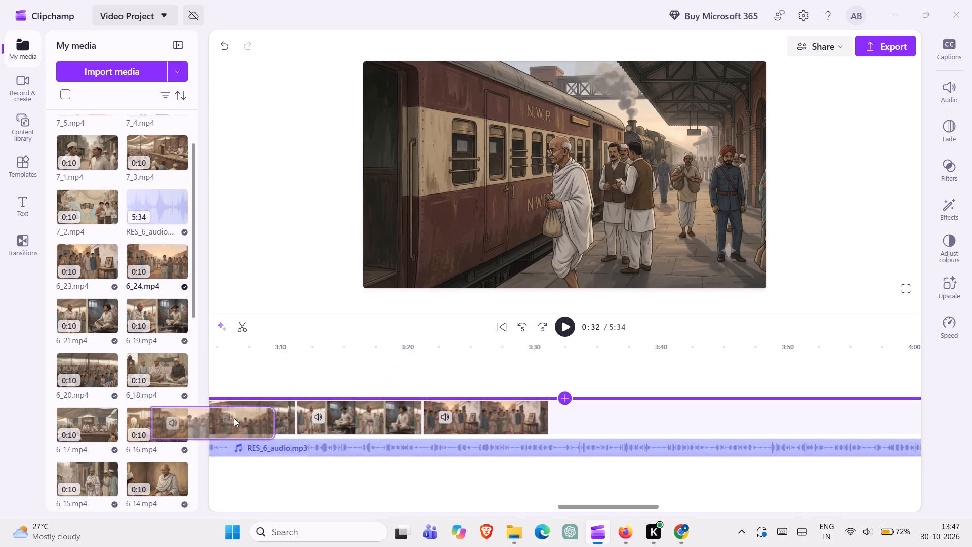
pyautogui.moveTo(234, 418); pyautogui.dragTo(207, 411)
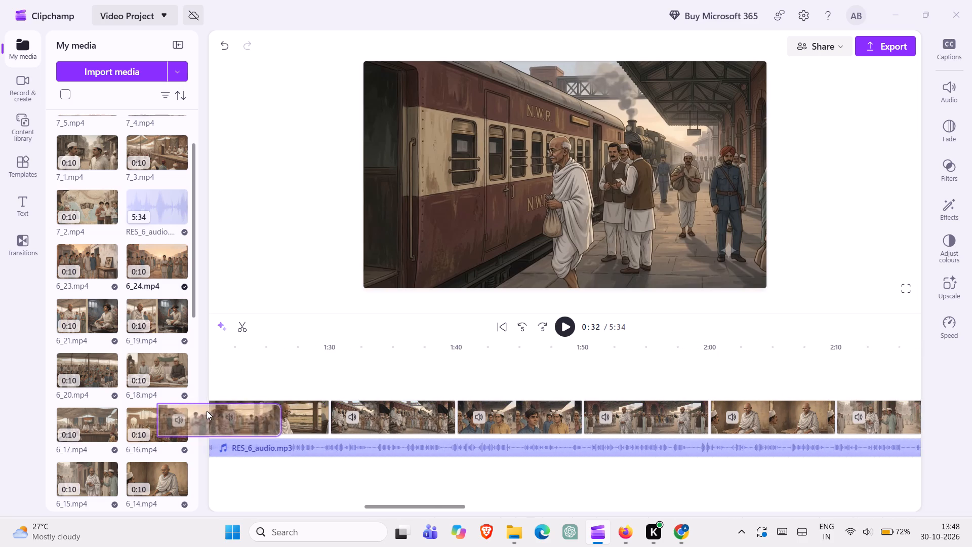
pyautogui.moveTo(207, 411); pyautogui.dragTo(190, 411)
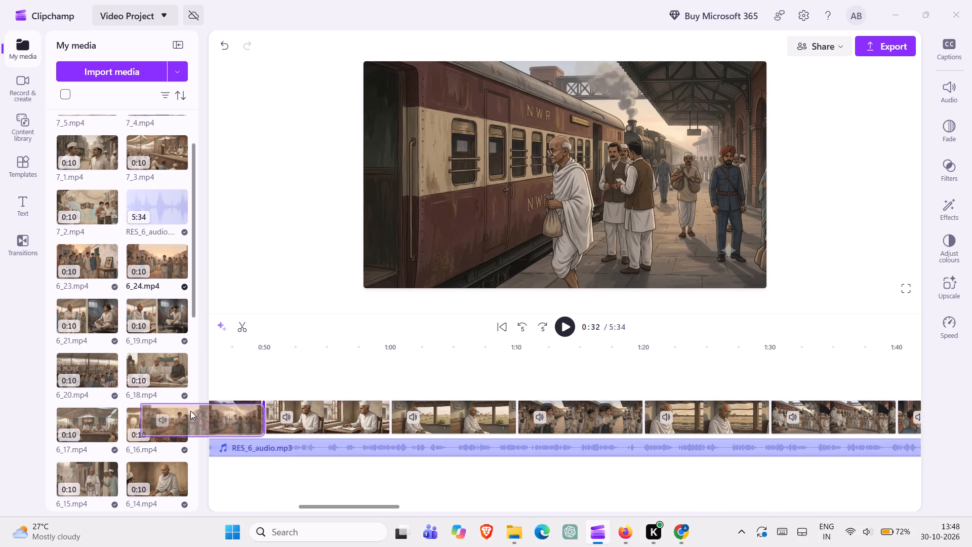
pyautogui.moveTo(190, 411); pyautogui.dragTo(260, 391)
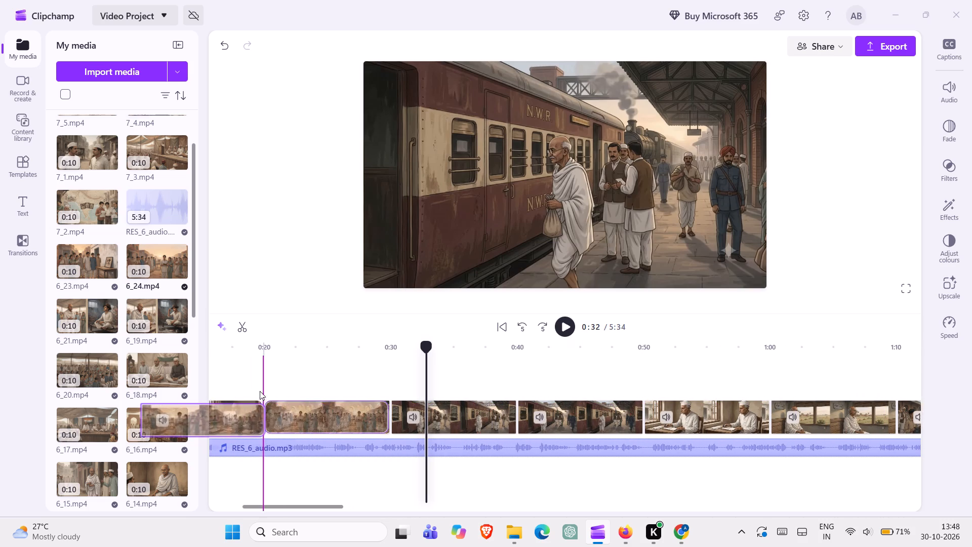
pyautogui.moveTo(260, 391); pyautogui.dragTo(203, 388)
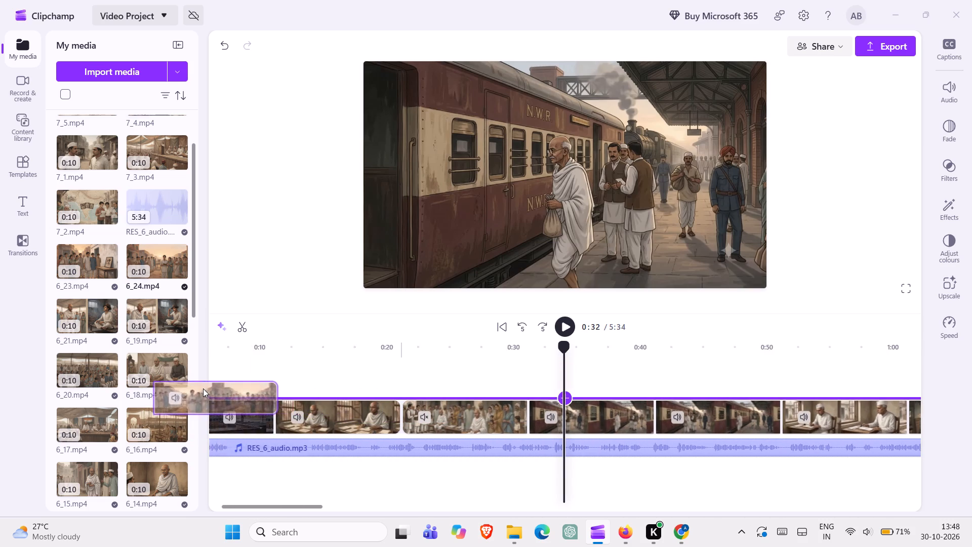
pyautogui.moveTo(203, 388); pyautogui.dragTo(376, 410)
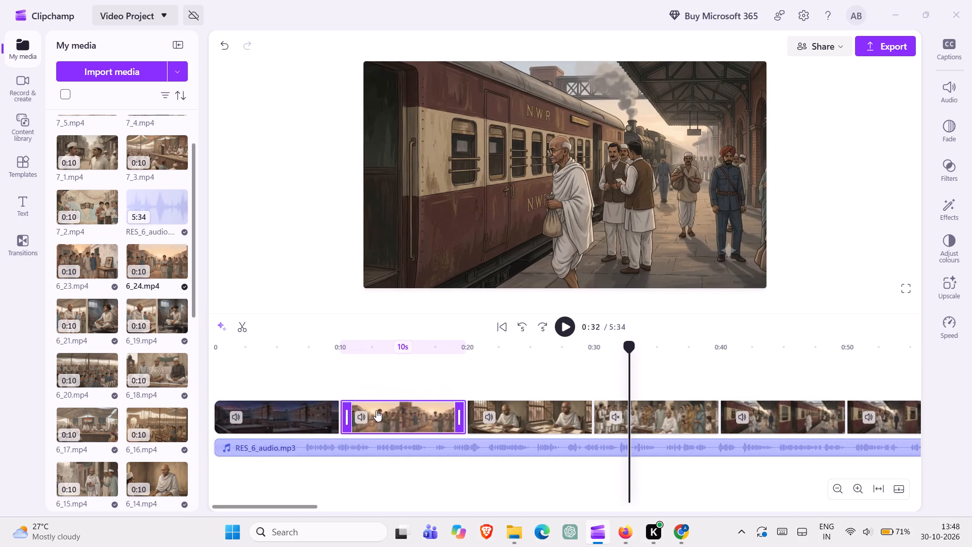
# Add a transition between the opening prison clip and 6_24, and delete the gap left after 6_24.
pyautogui.click(338, 413)
pyautogui.doubleClick(281, 413)
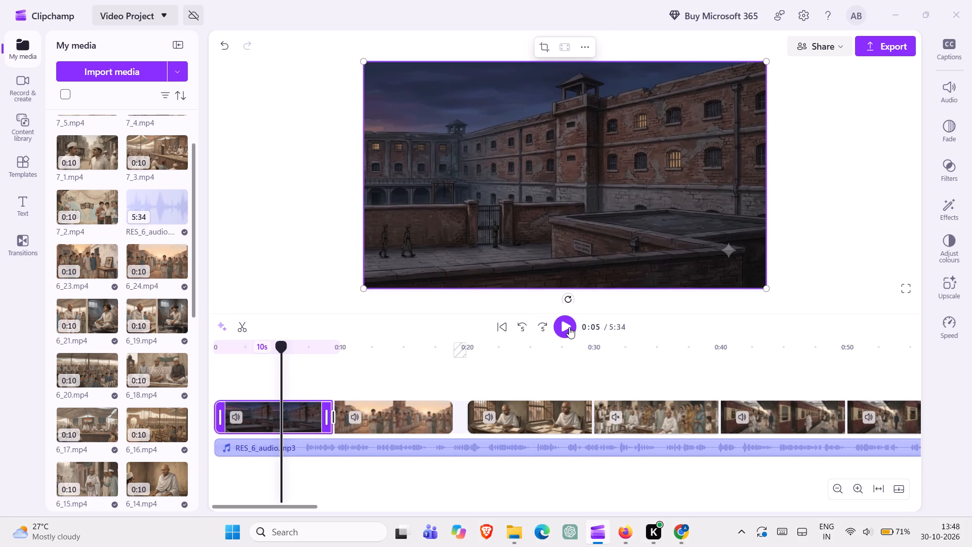
pyautogui.click(569, 327)
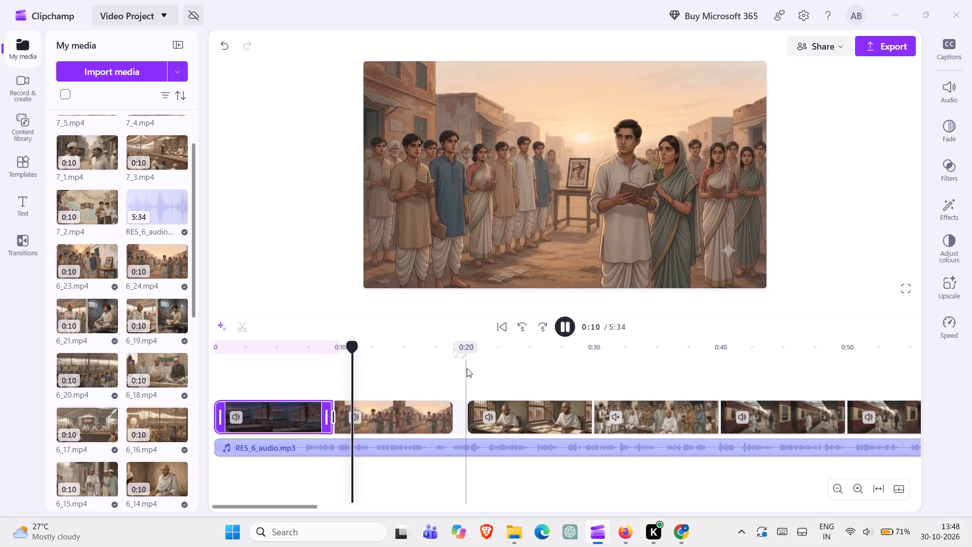
pyautogui.click(460, 417)
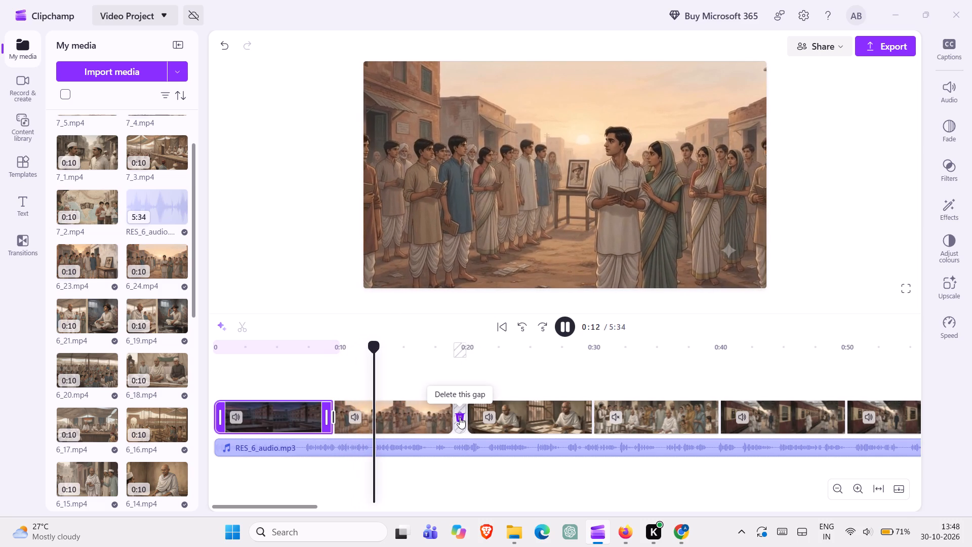
# Set the speed of clip 6_24 on the timeline to 0.8.
pyautogui.click(437, 418)
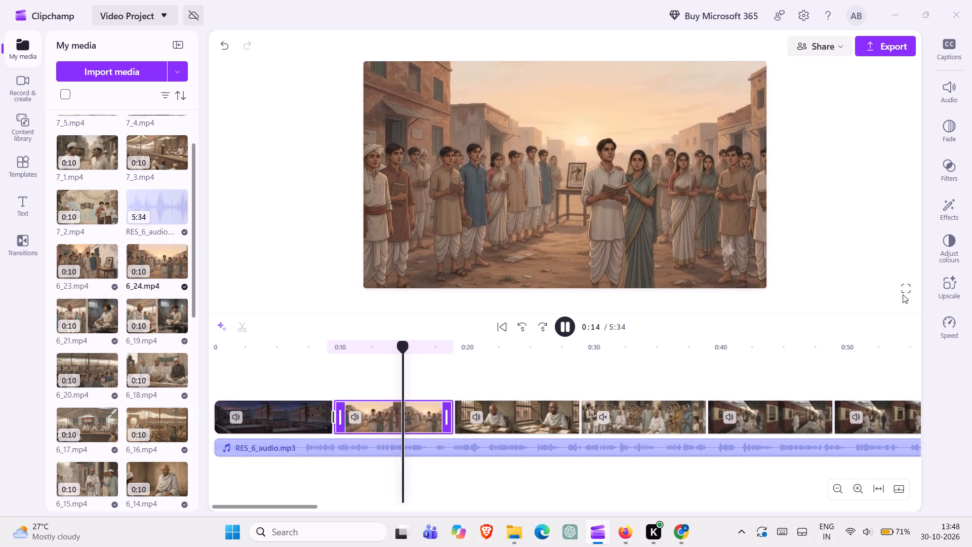
pyautogui.click(958, 328)
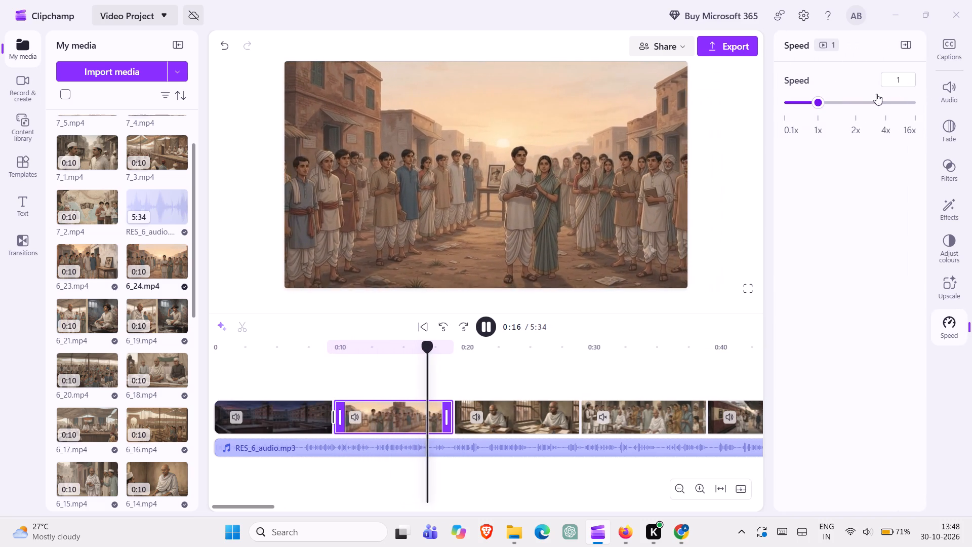
pyautogui.click(901, 84)
pyautogui.write('0.8')
pyautogui.press('Return')
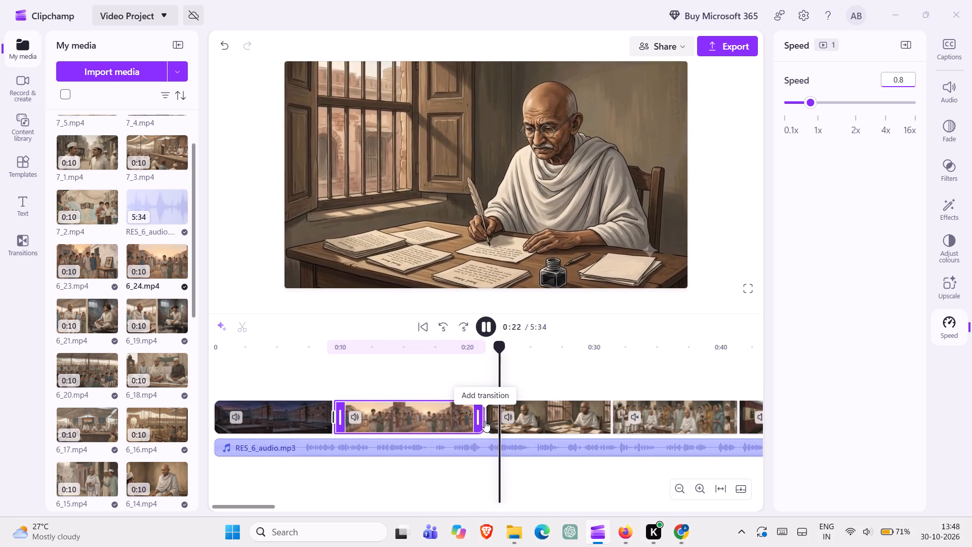
# Add a transition between clip 6_24 and the following clip of Gandhi writing, and pause playback.
pyautogui.click(484, 421)
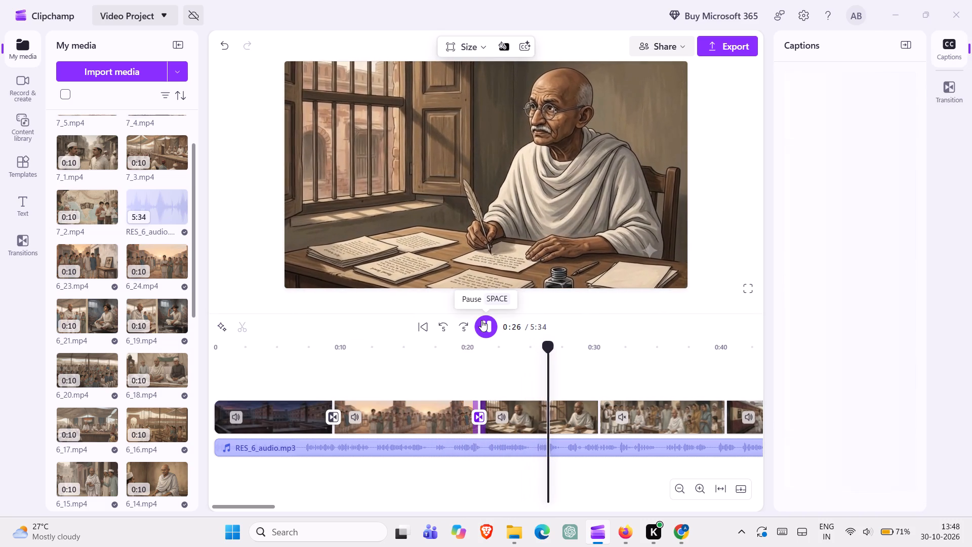
pyautogui.click(481, 320)
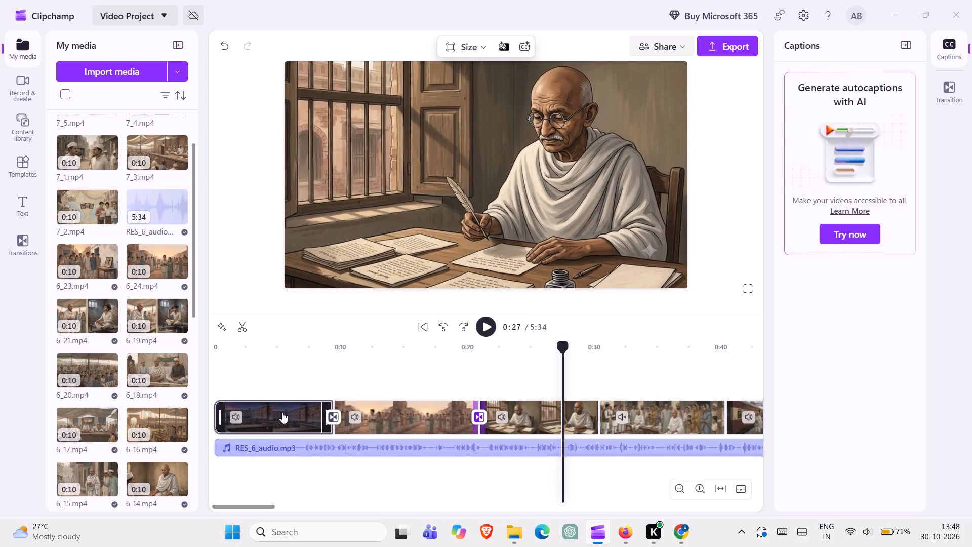
# Play back the opening clips with the voiceover, and check clip 6_8 on the timeline at about 1:27.
pyautogui.doubleClick(281, 411)
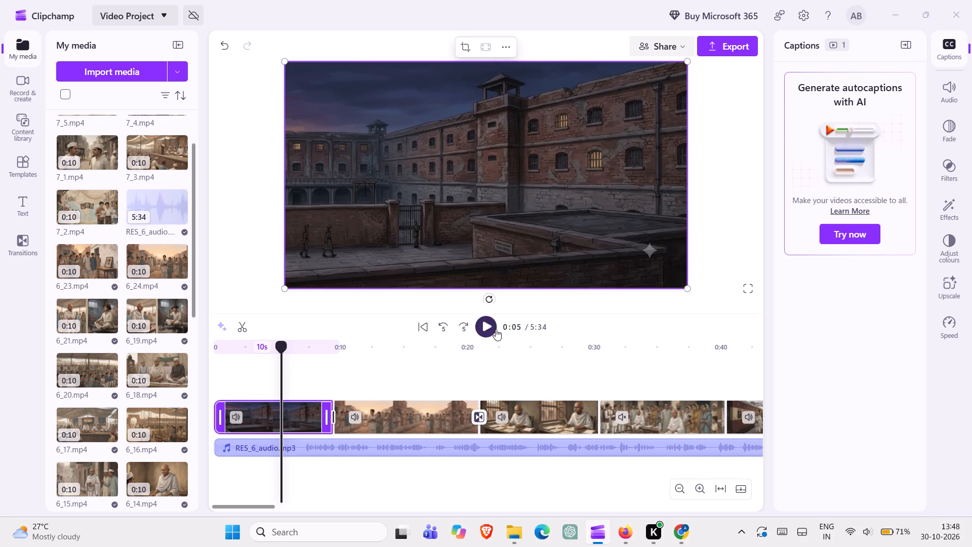
pyautogui.click(484, 324)
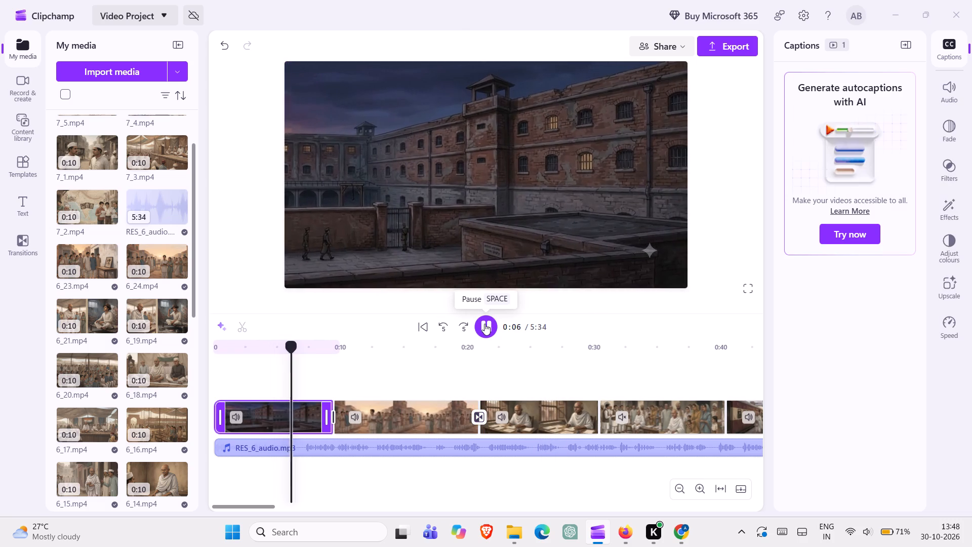
pyautogui.doubleClick(212, 421)
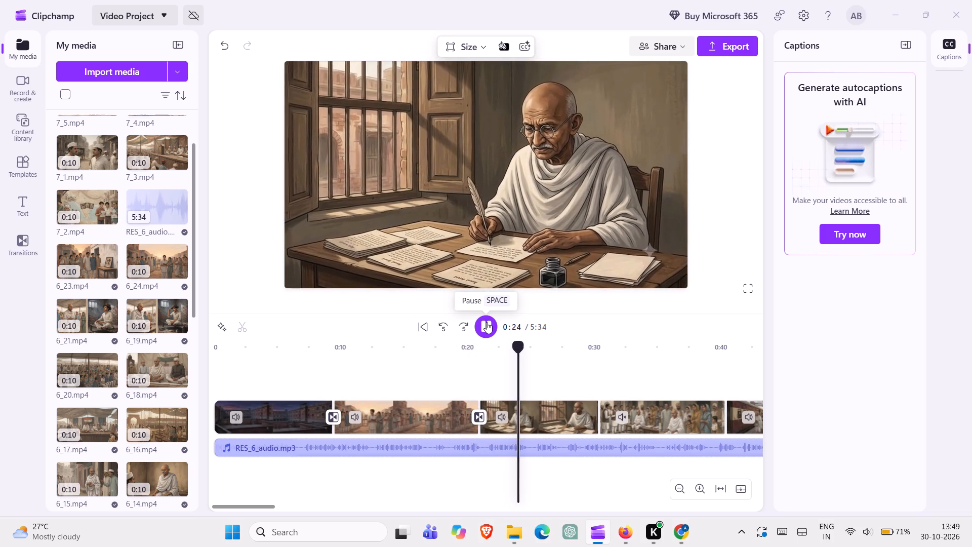
pyautogui.click(487, 322)
pyautogui.hscroll(-2, 624, 429)
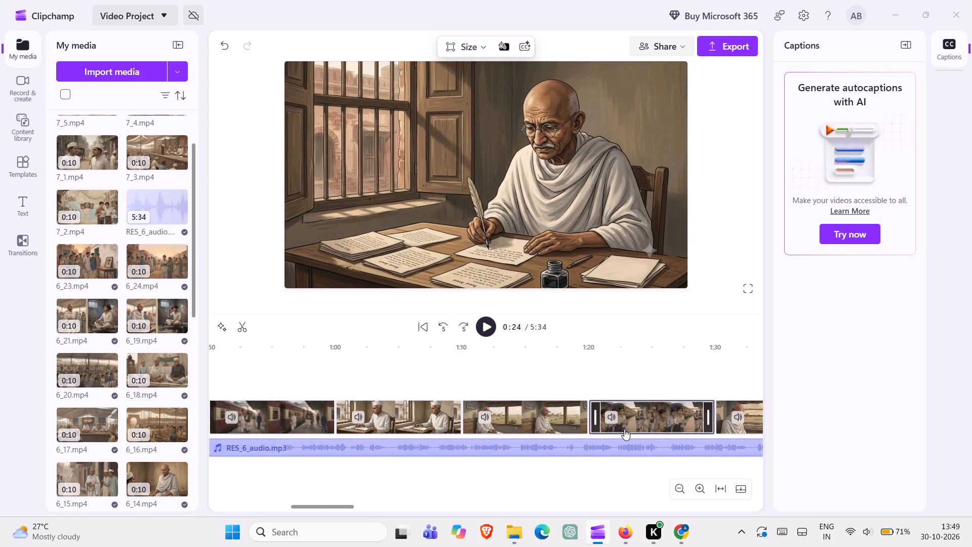
pyautogui.hscroll(-1, 624, 429)
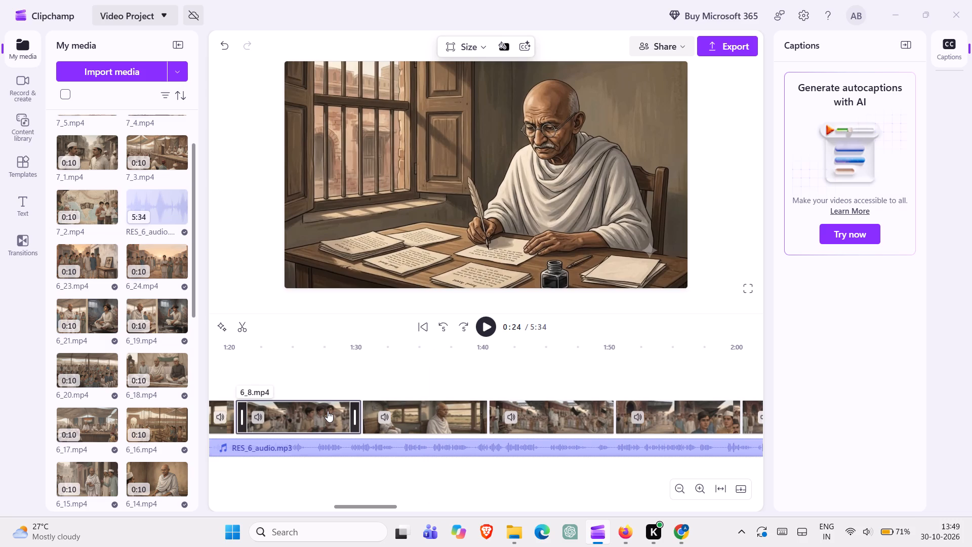
pyautogui.doubleClick(328, 411)
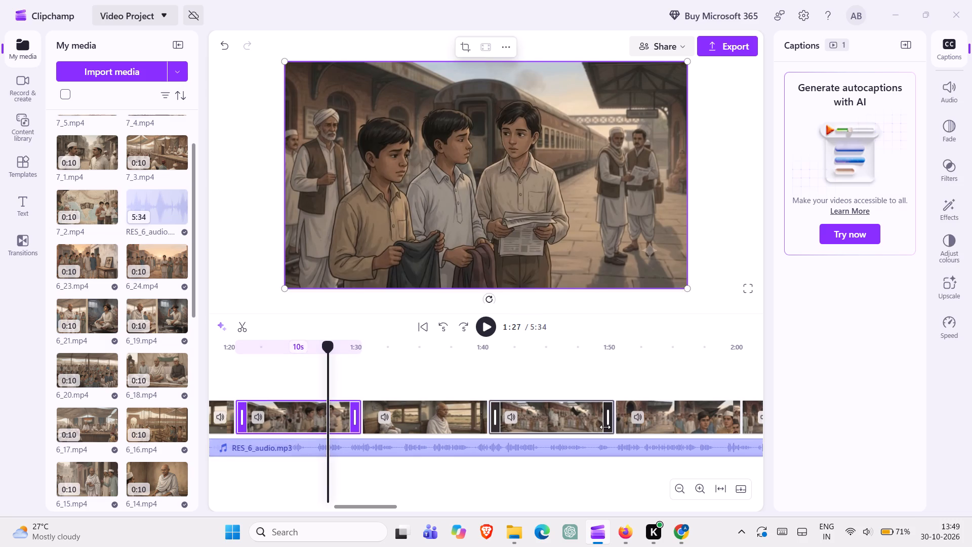
# Switch to the res3 folder in File Explorer and preview clip 3_3.
pyautogui.click(514, 534)
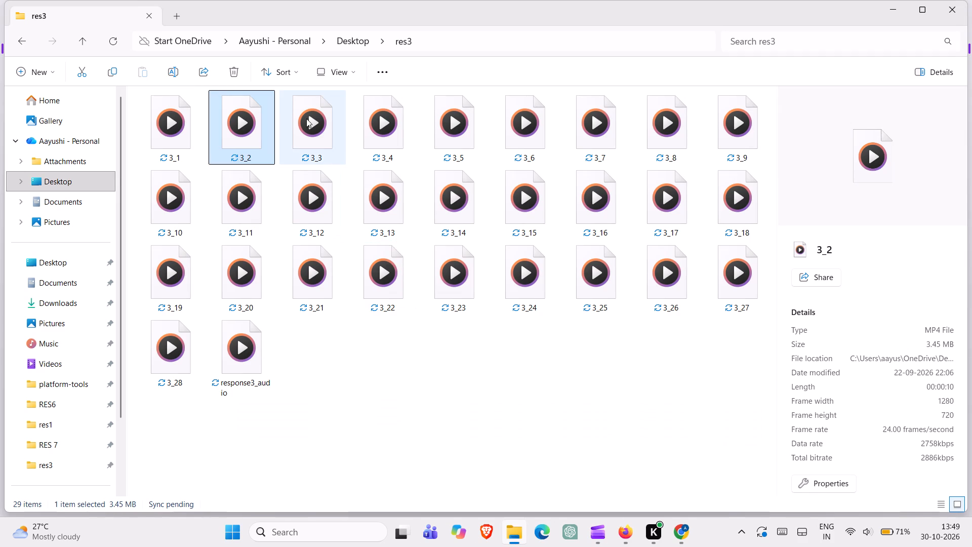
pyautogui.doubleClick(306, 119)
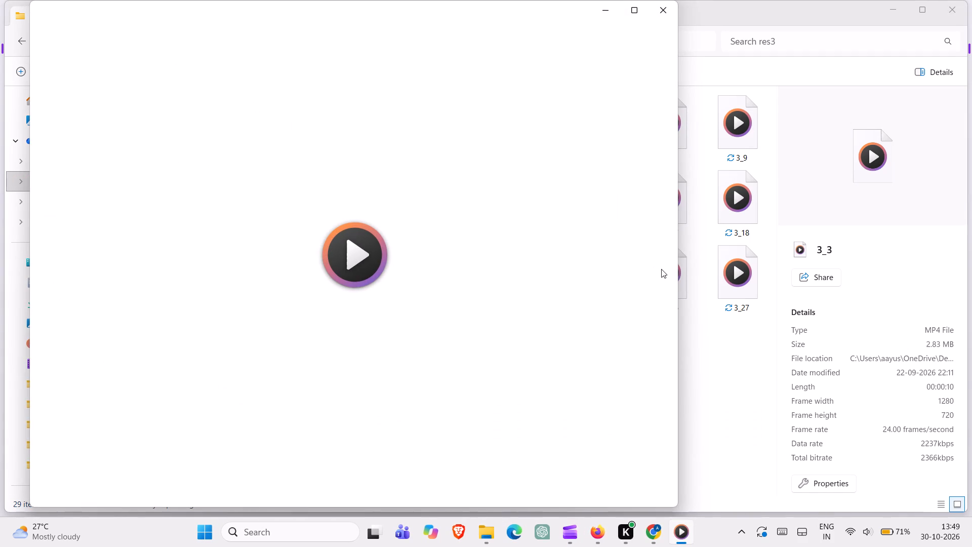
pyautogui.doubleClick(369, 236)
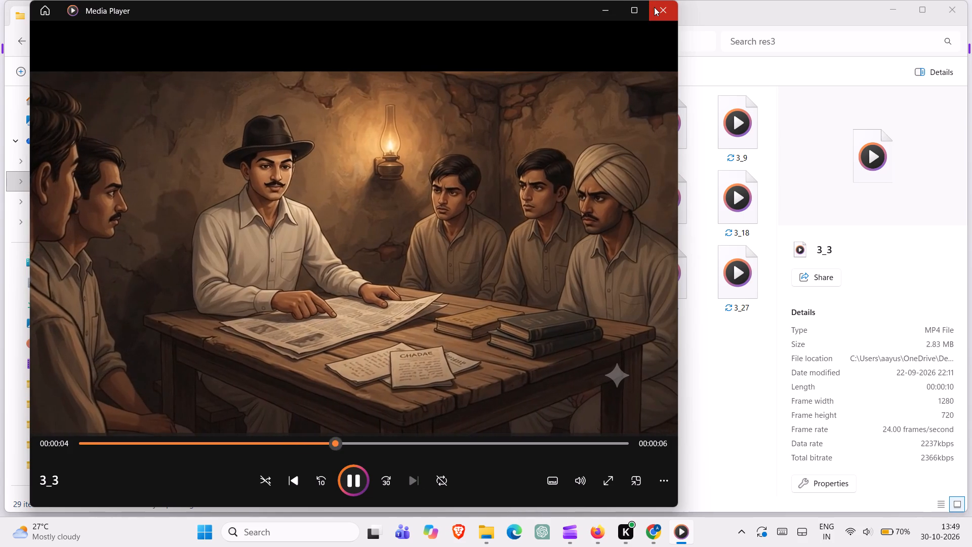
# Close the 3_3 preview, open the res4 folder from the Desktop, and preview clip 4_1.
pyautogui.click(656, 7)
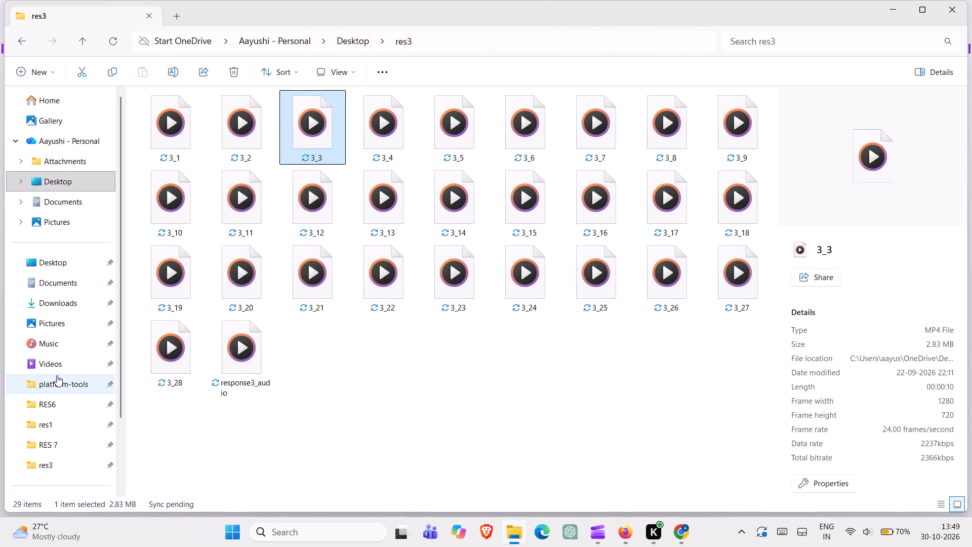
pyautogui.click(72, 260)
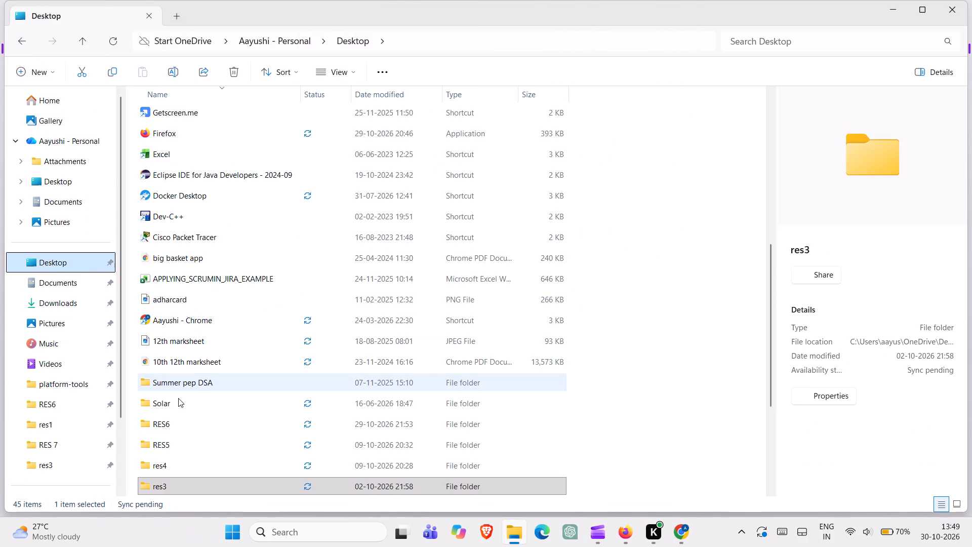
pyautogui.scroll(-1, 178, 398)
pyautogui.doubleClick(165, 397)
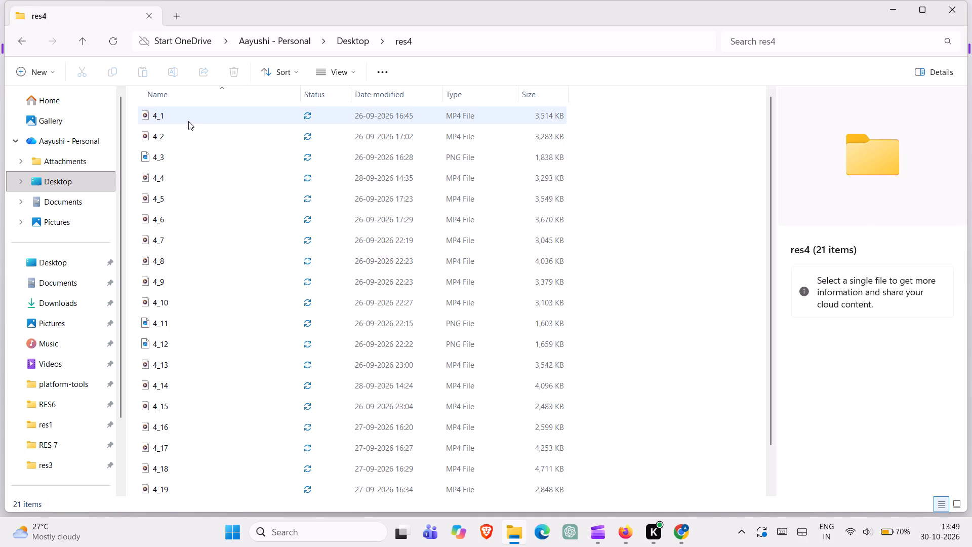
pyautogui.doubleClick(188, 121)
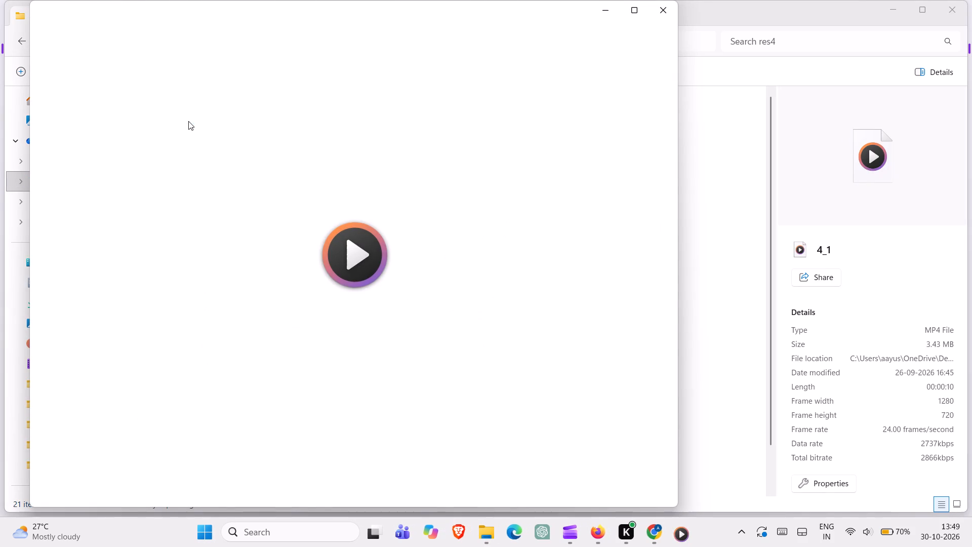
pyautogui.doubleClick(362, 262)
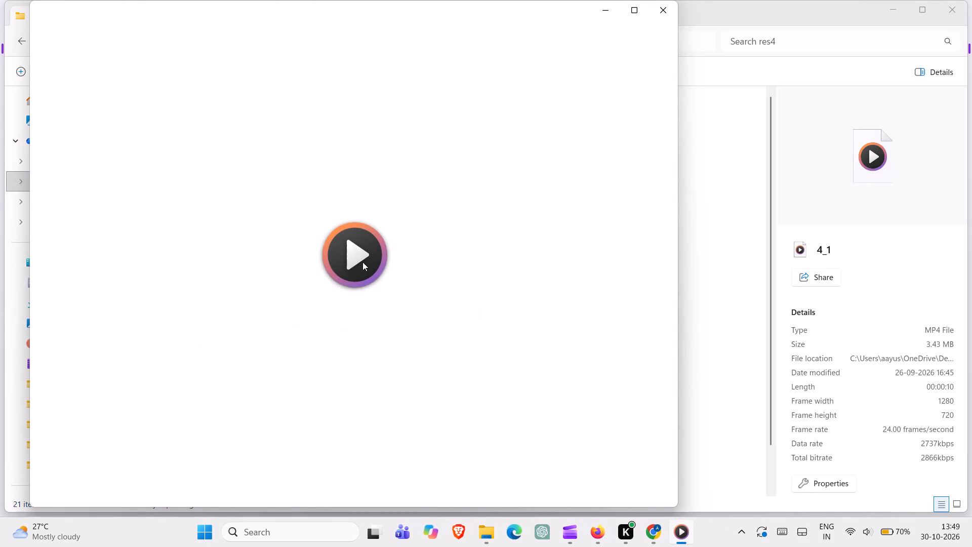
pyautogui.doubleClick(359, 255)
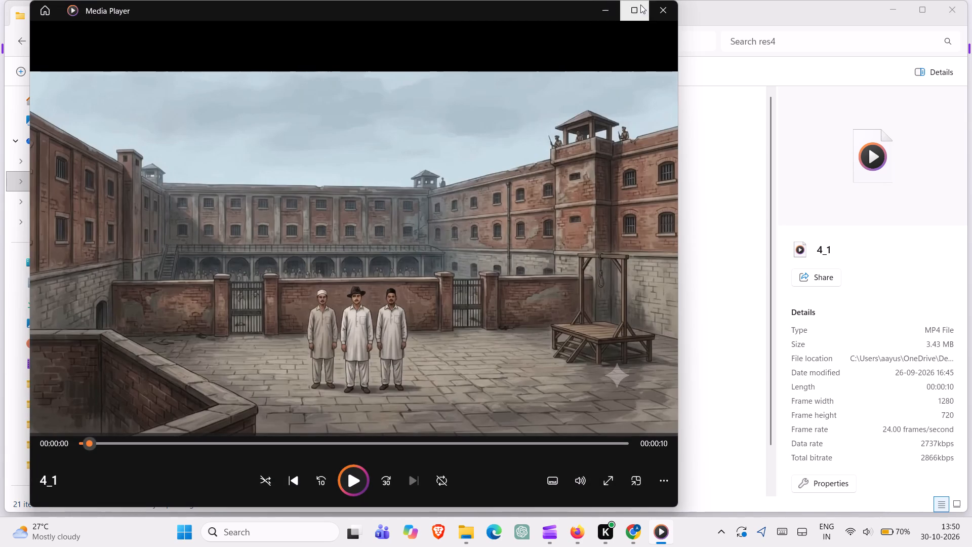
pyautogui.click(653, 9)
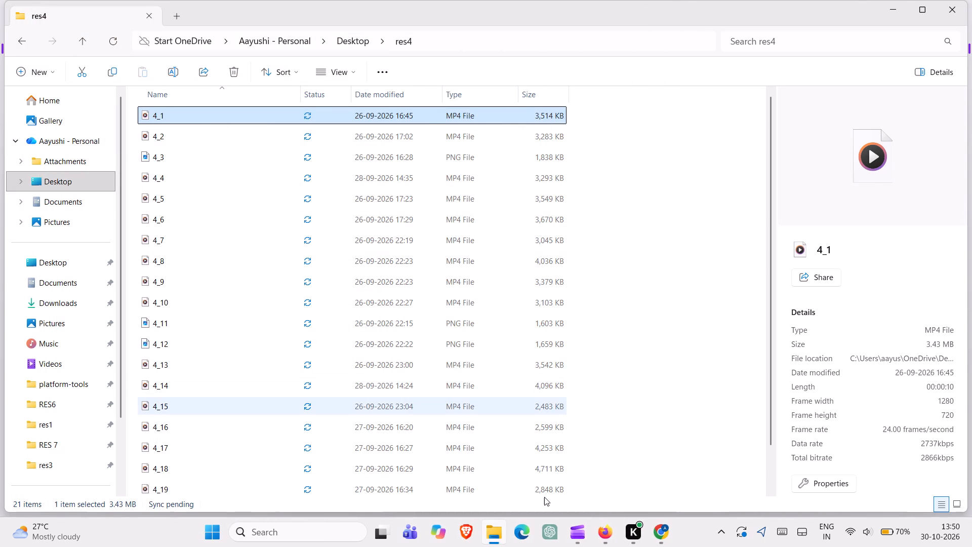
# Switch to Clipchamp and play the timeline from the start to about 0:22, looking over the imported clips meanwhile.
pyautogui.click(580, 529)
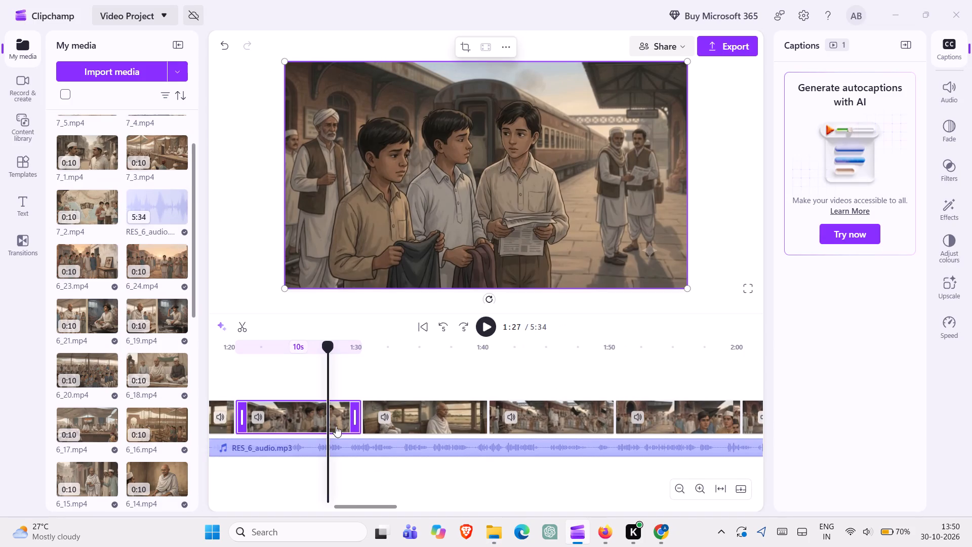
pyautogui.hscroll(9, 310, 412)
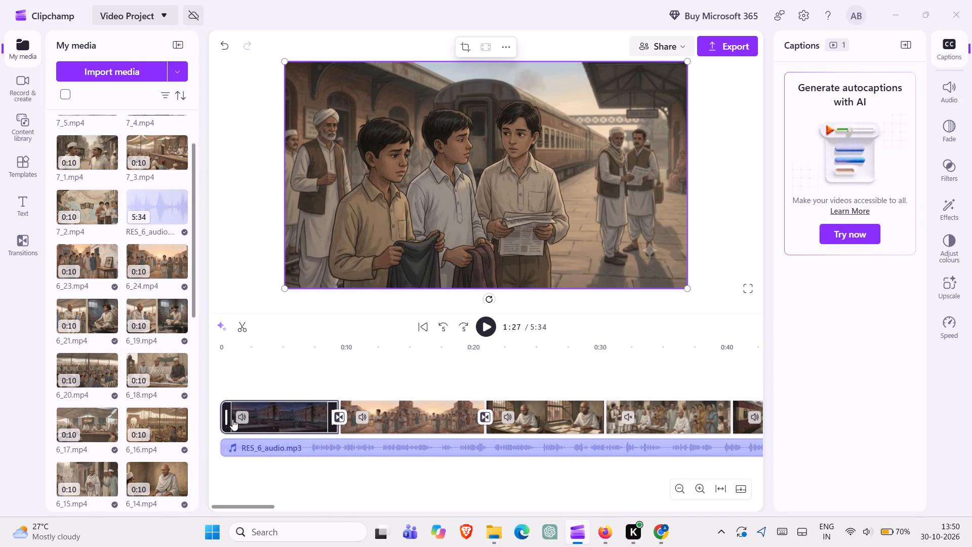
pyautogui.doubleClick(217, 419)
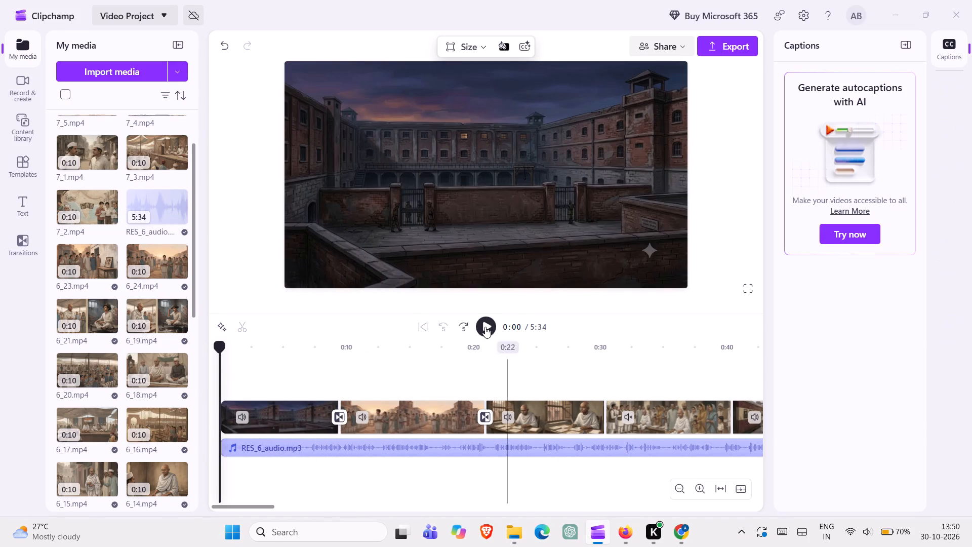
pyautogui.click(483, 325)
pyautogui.click(483, 325)
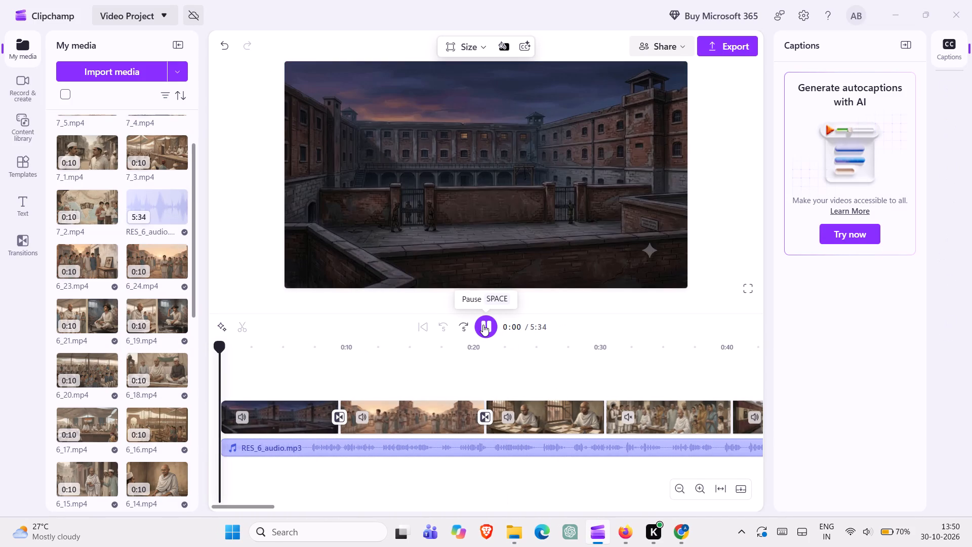
pyautogui.click(483, 325)
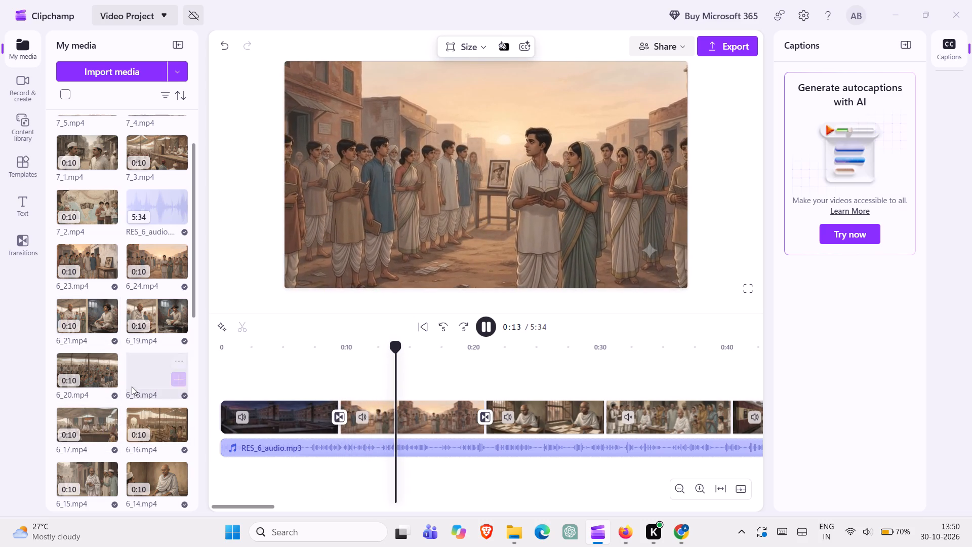
pyautogui.scroll(1, 132, 386)
pyautogui.scroll(-2, 136, 362)
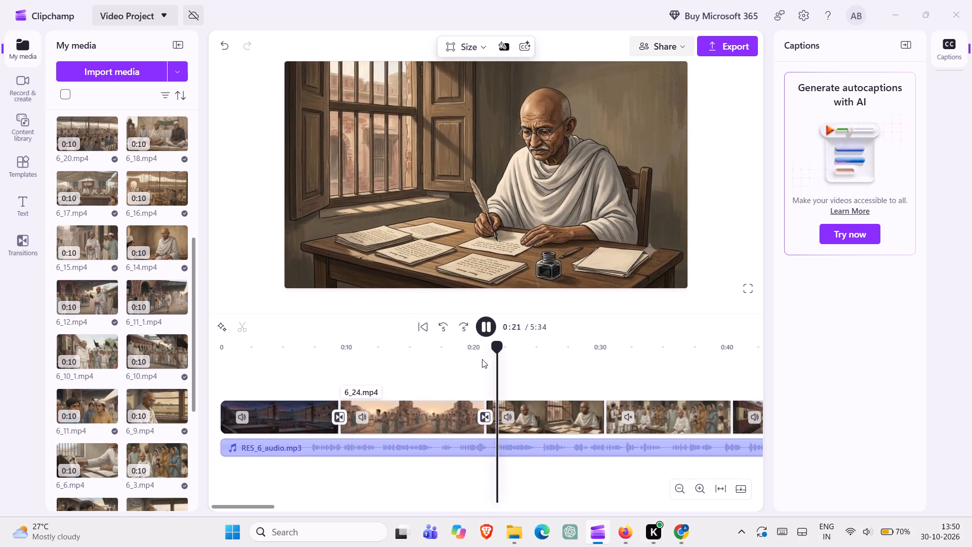
pyautogui.click(489, 331)
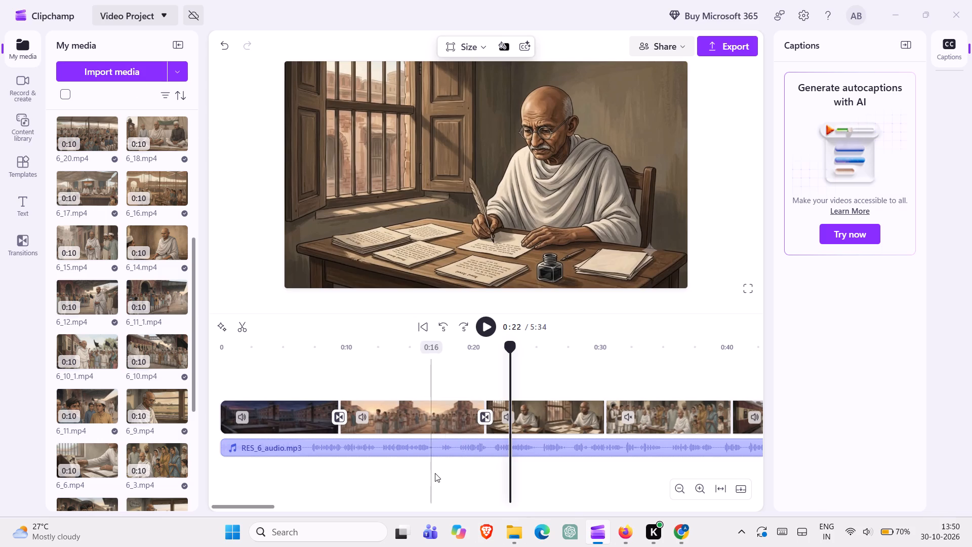
# Switch back to the res4 folder in File Explorer and preview clip 4_2.
pyautogui.click(514, 534)
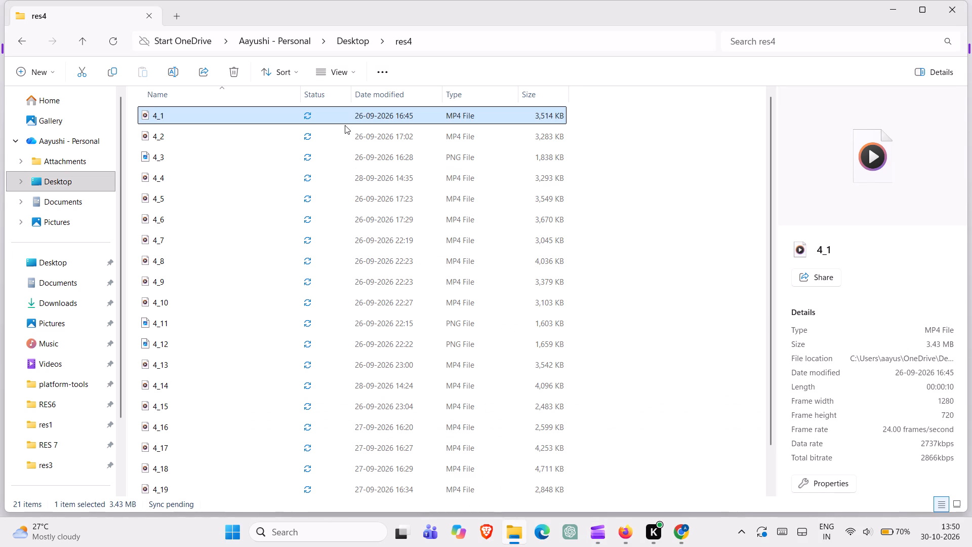
pyautogui.doubleClick(351, 136)
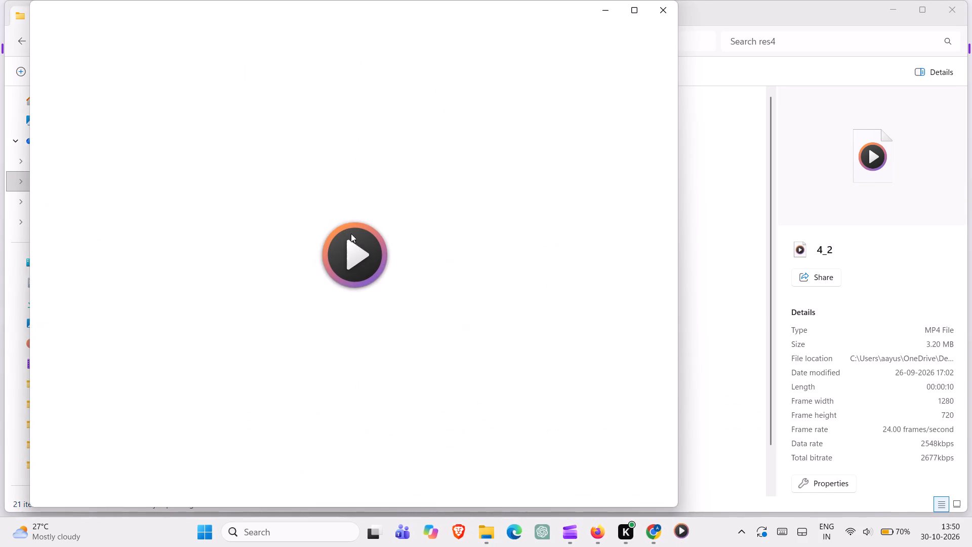
pyautogui.tripleClick(359, 245)
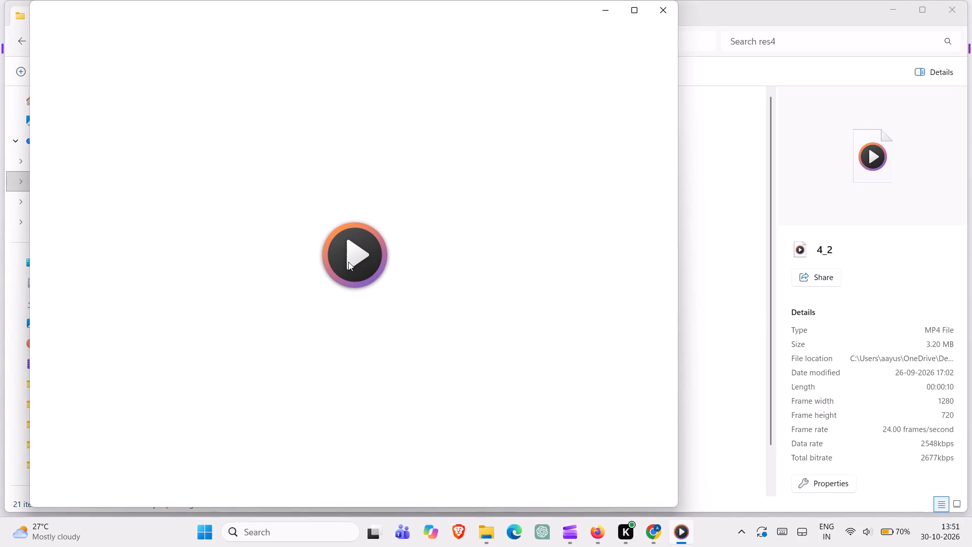
pyautogui.tripleClick(348, 262)
pyautogui.tripleClick(385, 249)
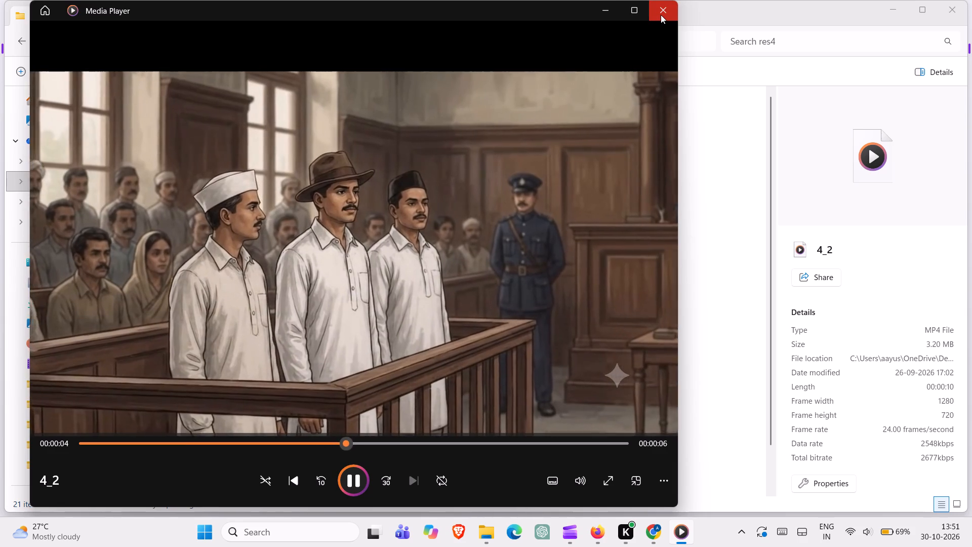
pyautogui.click(661, 15)
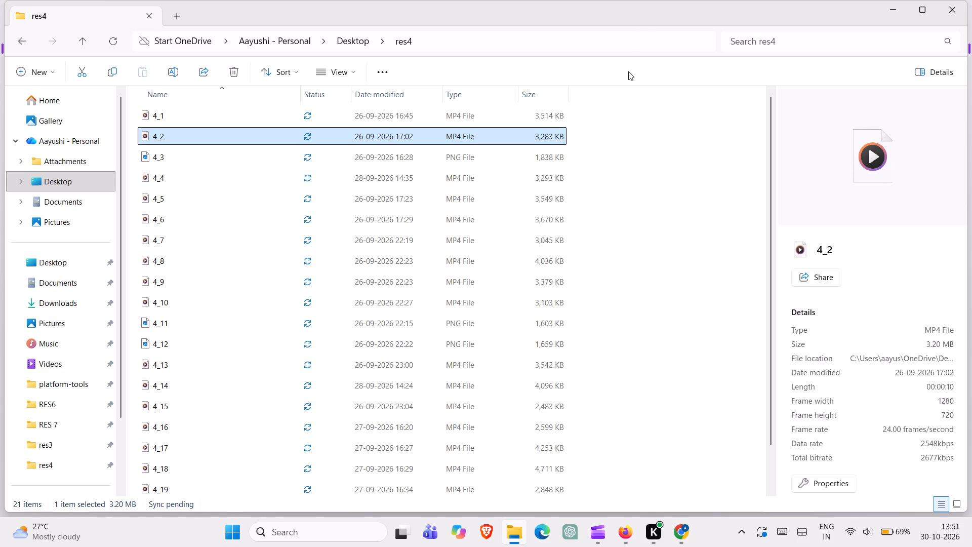
# View the still images 4_3, 4_11 and 4_12 in the res4 folder, closing each one after viewing.
pyautogui.doubleClick(505, 161)
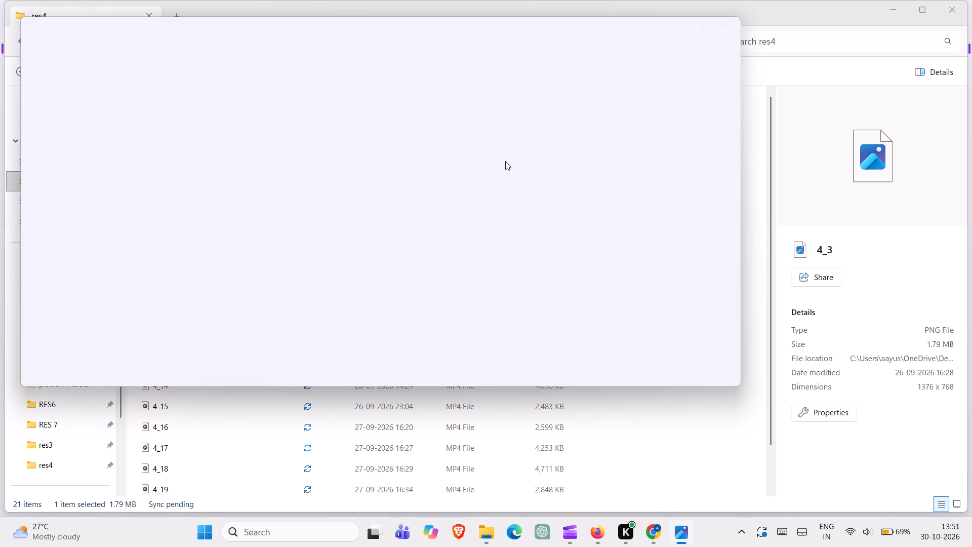
pyautogui.click(720, 35)
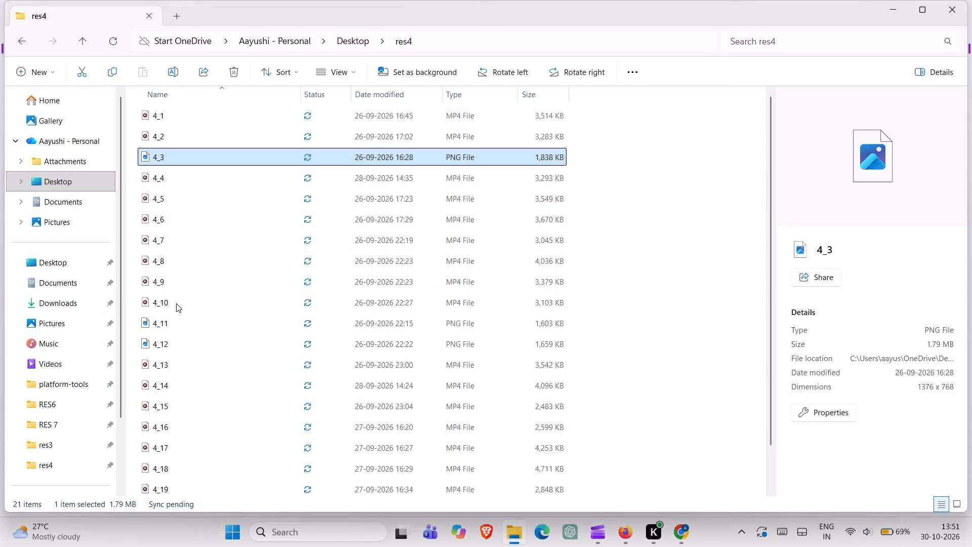
pyautogui.click(179, 312)
pyautogui.doubleClick(179, 316)
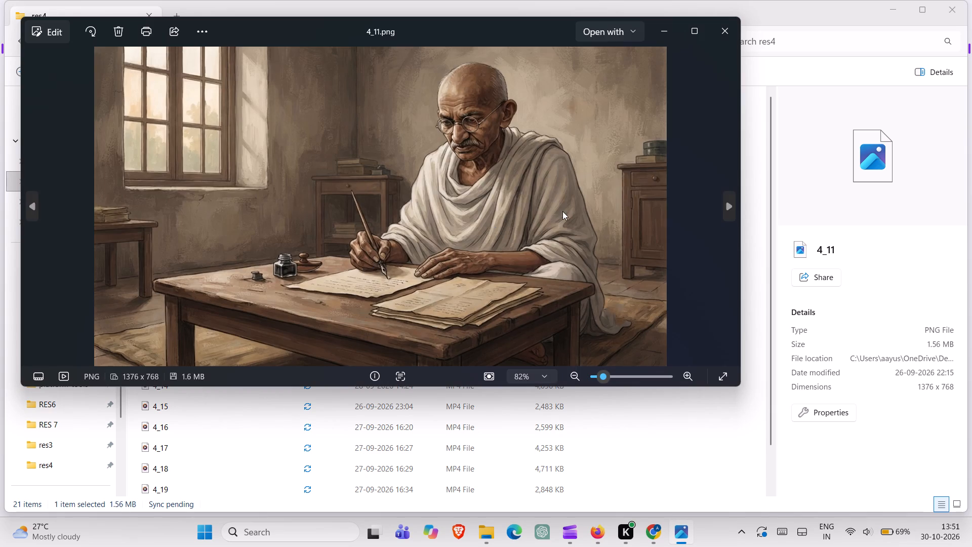
pyautogui.click(719, 40)
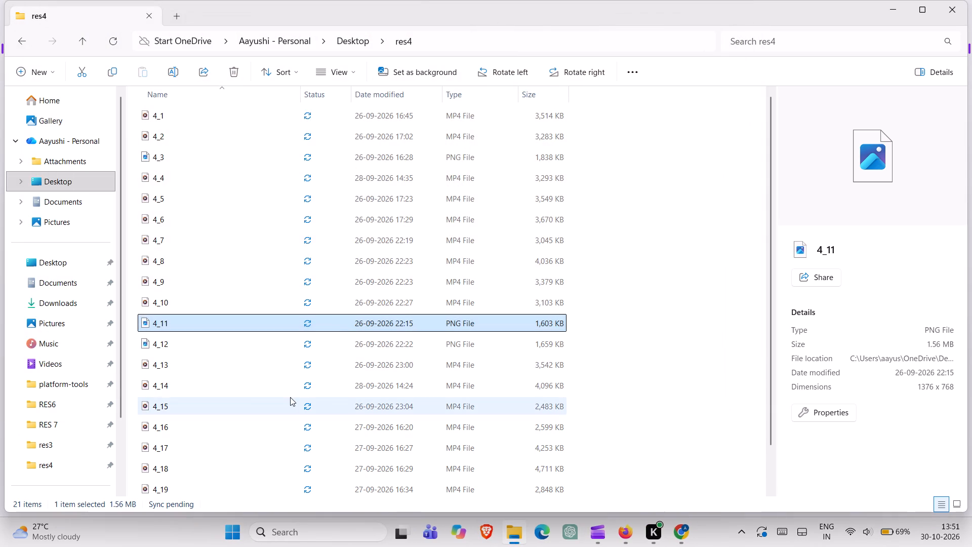
pyautogui.scroll(-1, 303, 357)
pyautogui.doubleClick(238, 300)
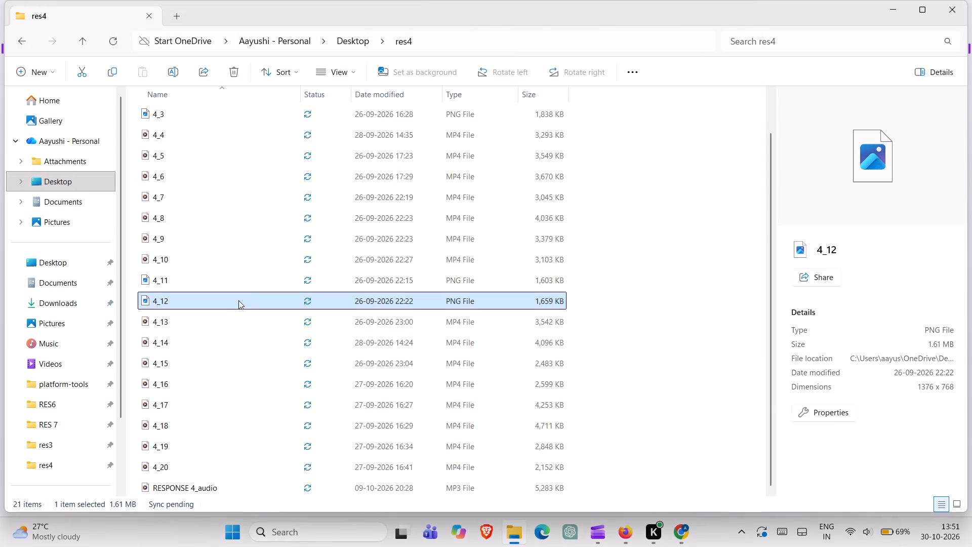
pyautogui.click(721, 32)
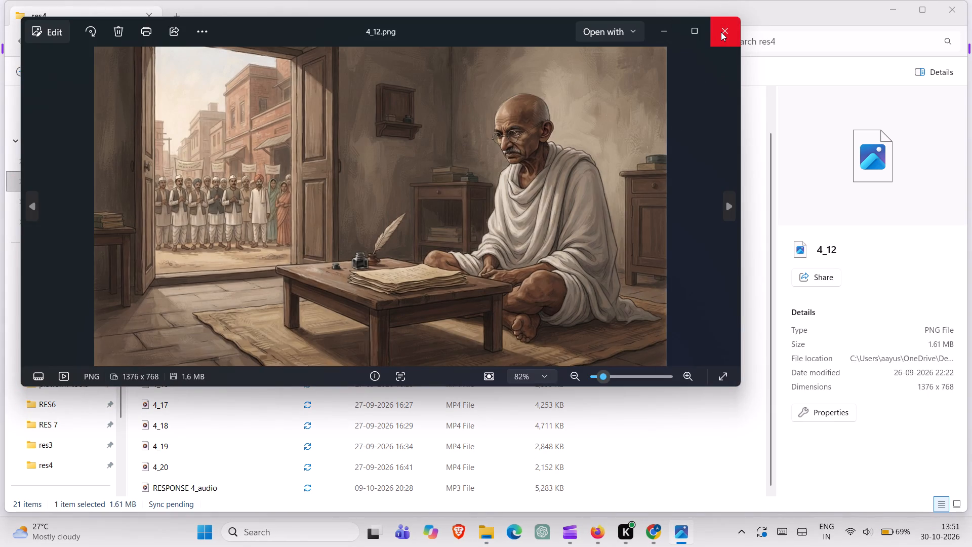
# Preview clip 4_20 from the res4 folder and close the player.
pyautogui.scroll(-2, 473, 303)
pyautogui.scroll(-1, 289, 411)
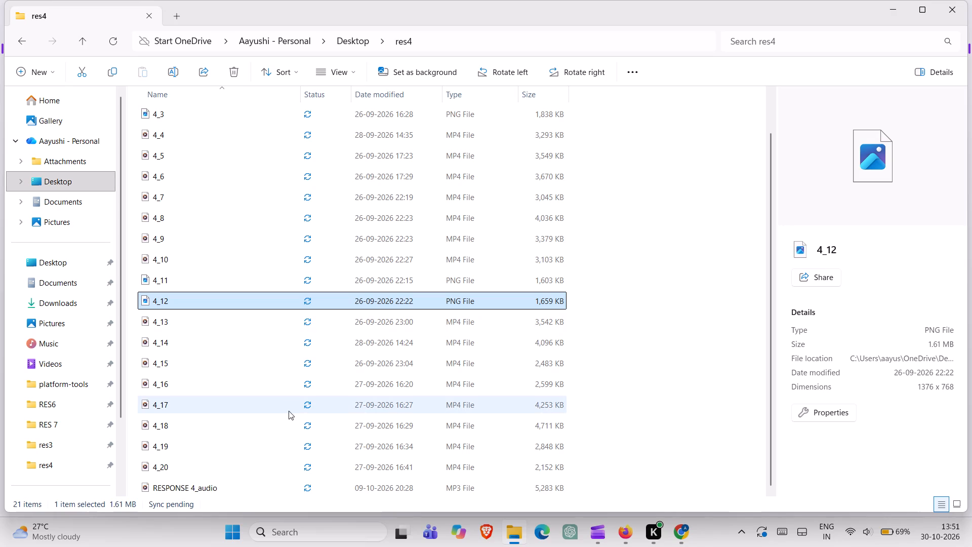
pyautogui.doubleClick(200, 462)
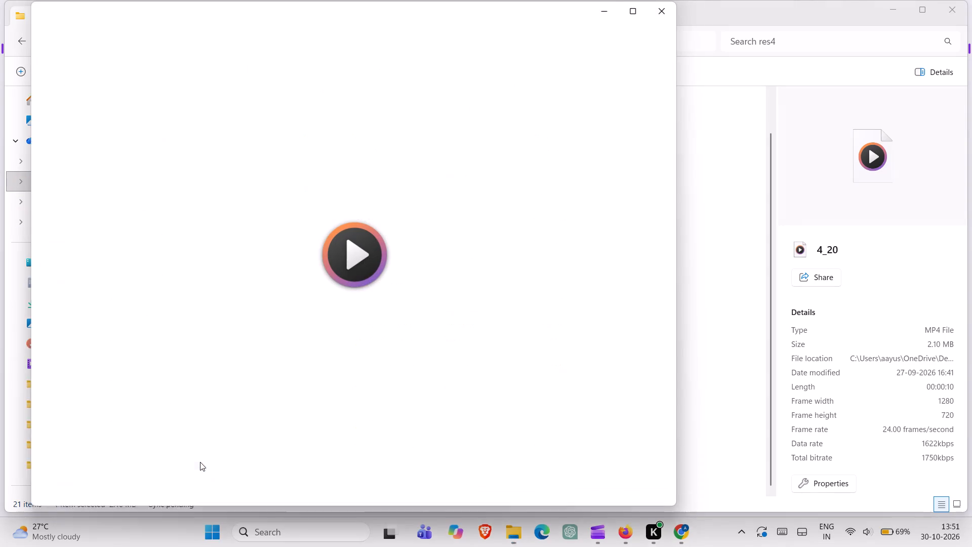
pyautogui.tripleClick(361, 262)
pyautogui.doubleClick(361, 262)
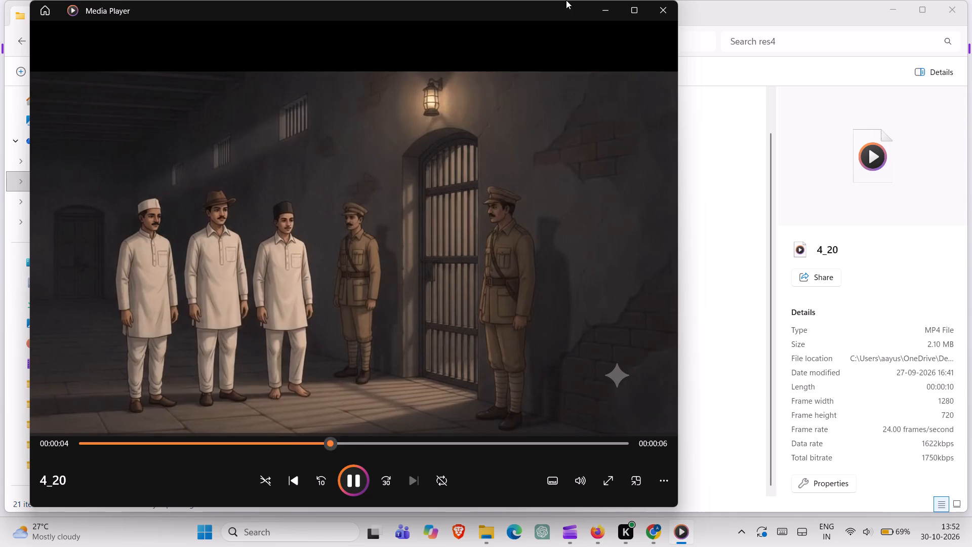
pyautogui.click(670, 6)
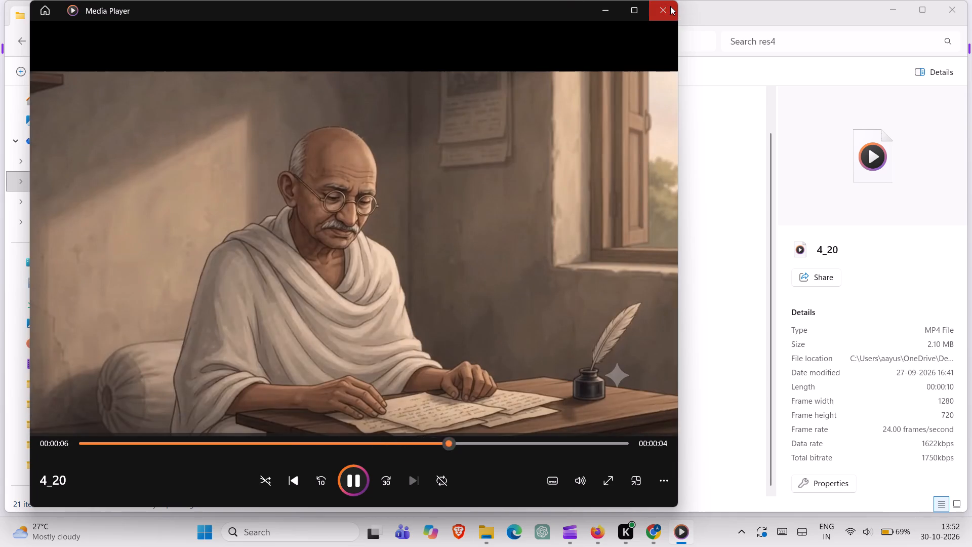
# Preview clip 4_18 from the res4 folder and close the player.
pyautogui.click(197, 439)
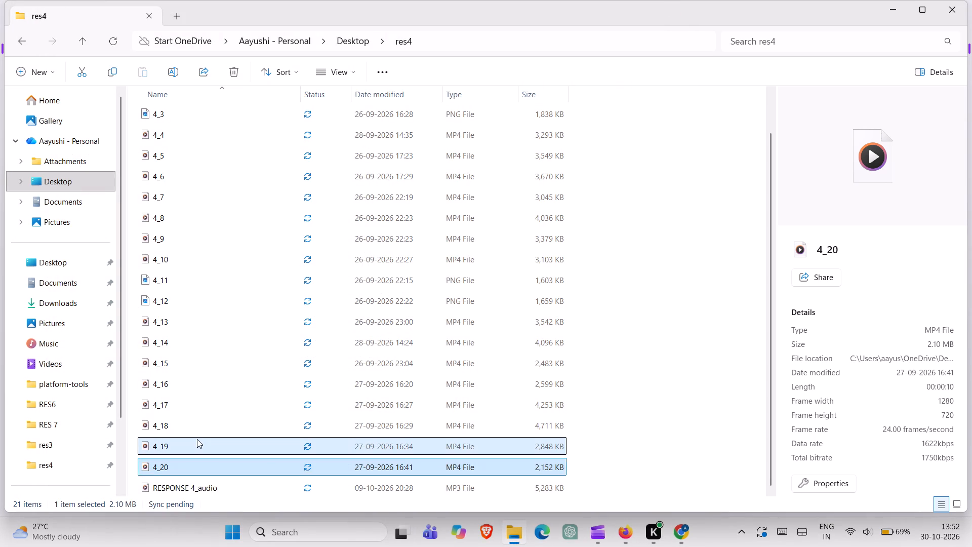
pyautogui.doubleClick(209, 416)
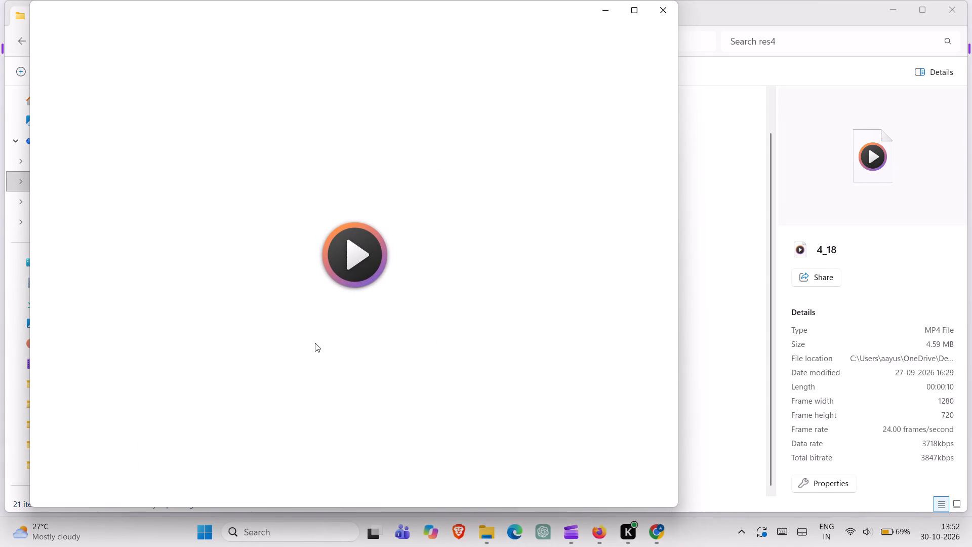
pyautogui.tripleClick(360, 270)
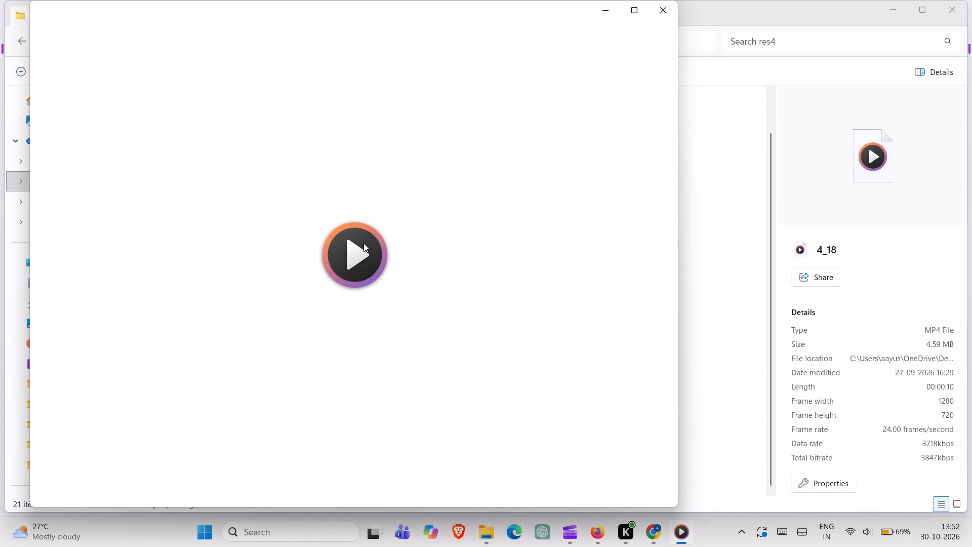
pyautogui.doubleClick(363, 243)
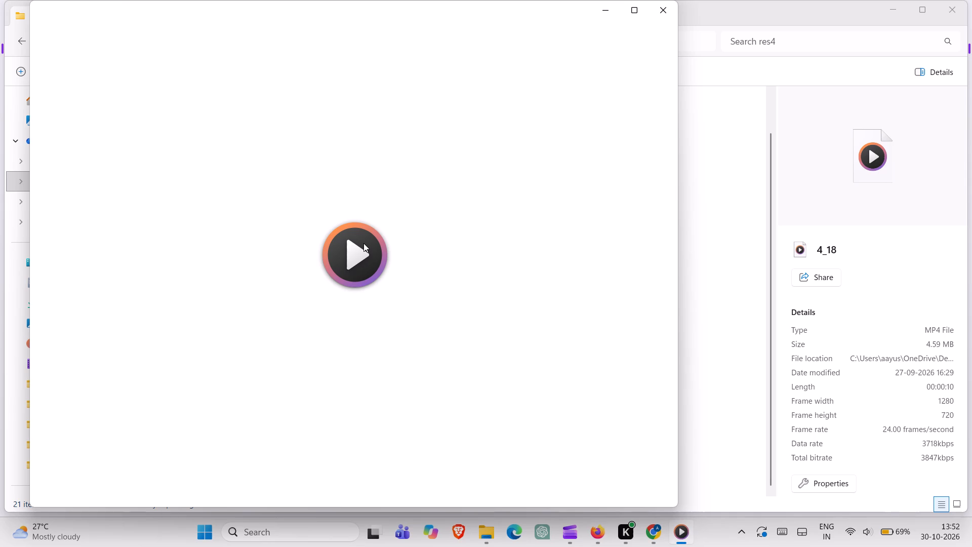
pyautogui.doubleClick(358, 249)
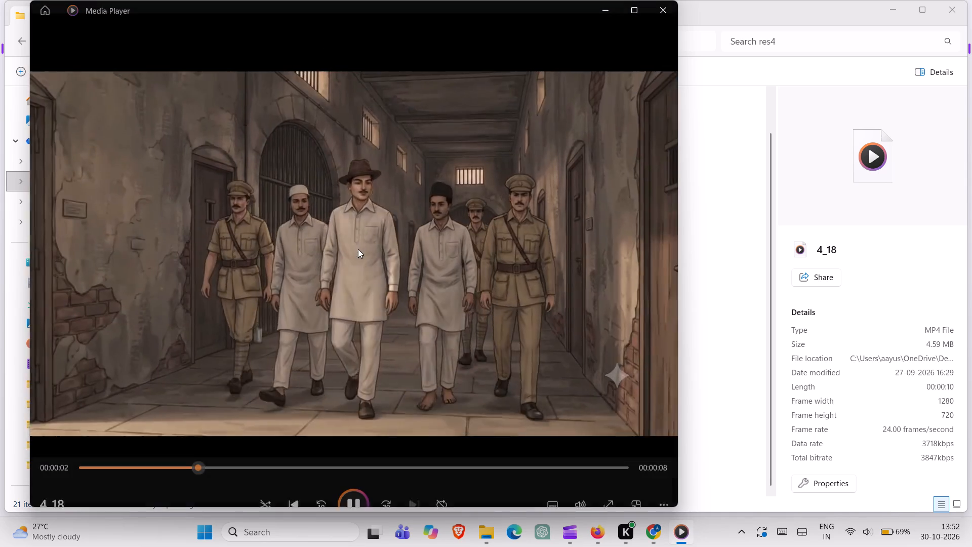
pyautogui.click(659, 13)
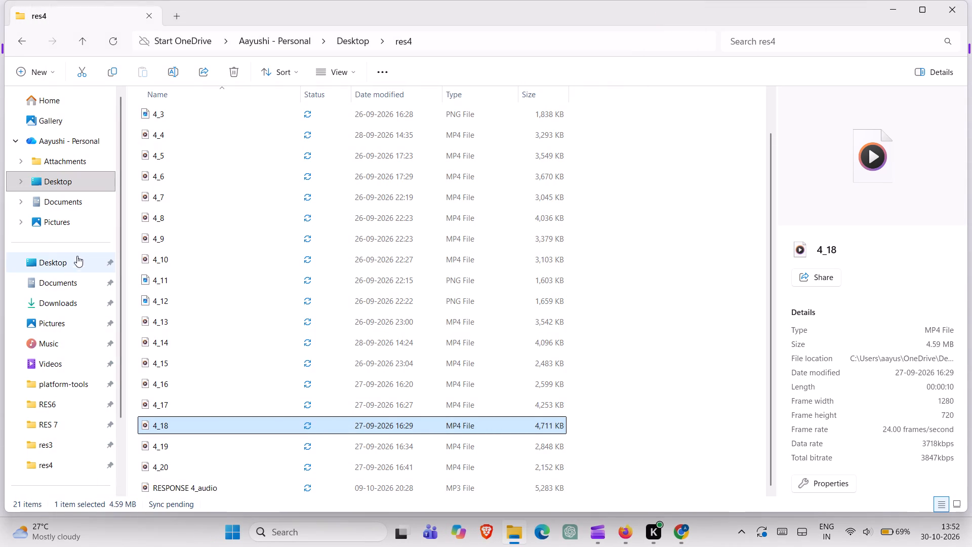
# Open the RES5 folder on the Desktop, view the still image 5_11 and close it.
pyautogui.click(79, 254)
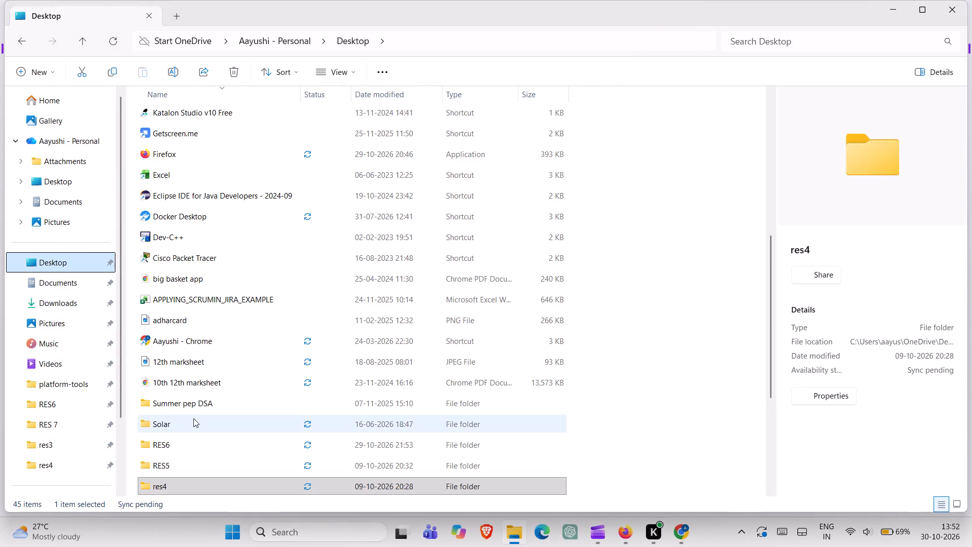
pyautogui.scroll(-1, 193, 418)
pyautogui.doubleClick(196, 400)
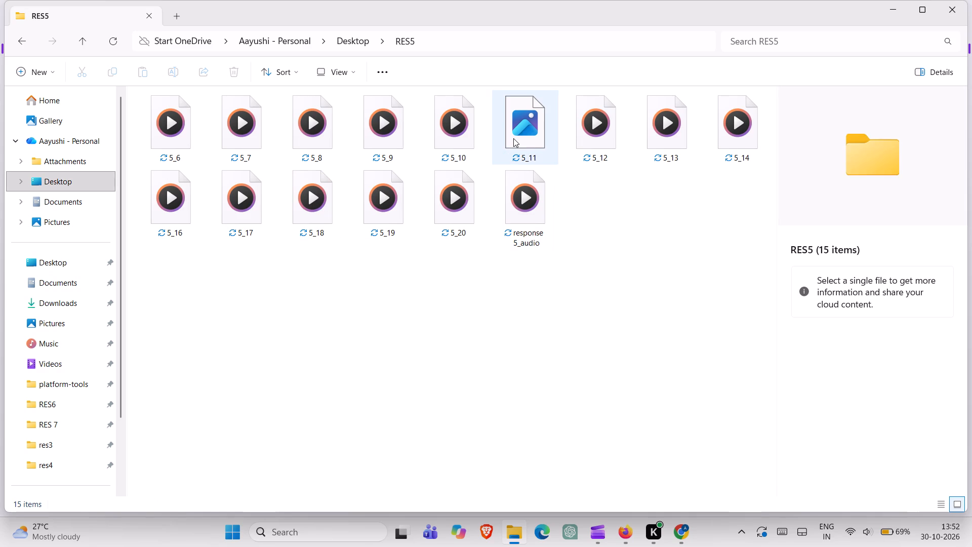
pyautogui.doubleClick(513, 138)
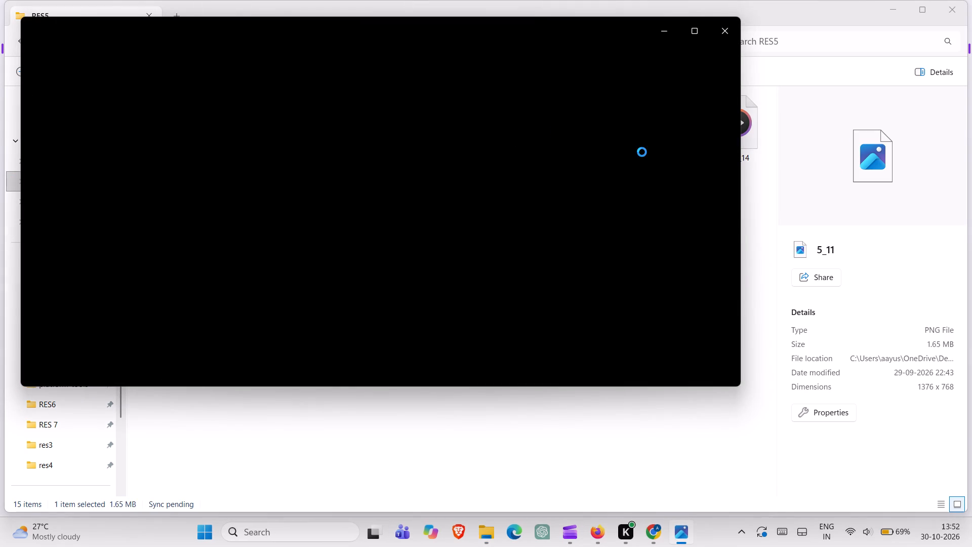
pyautogui.click(730, 34)
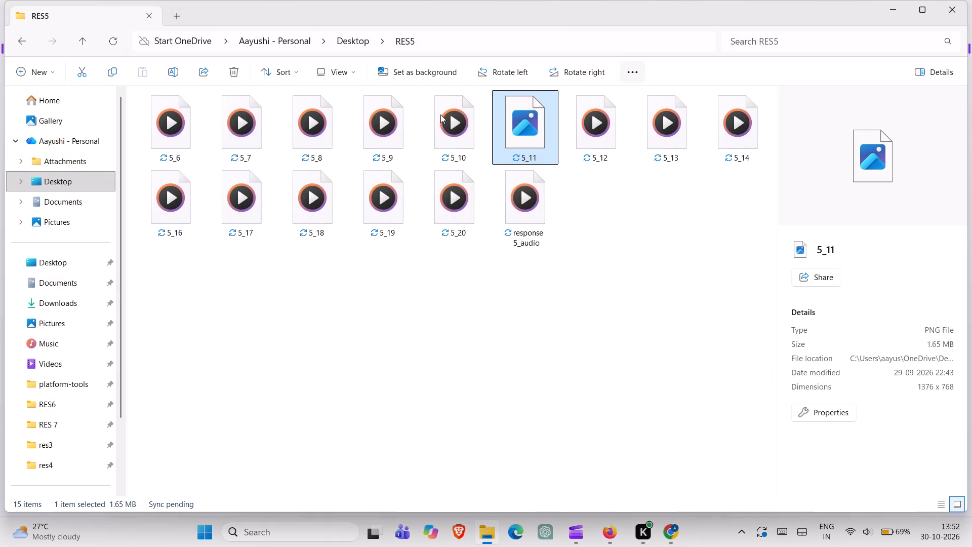
# Preview clip 5_6 from the RES5 folder and close the player.
pyautogui.doubleClick(174, 140)
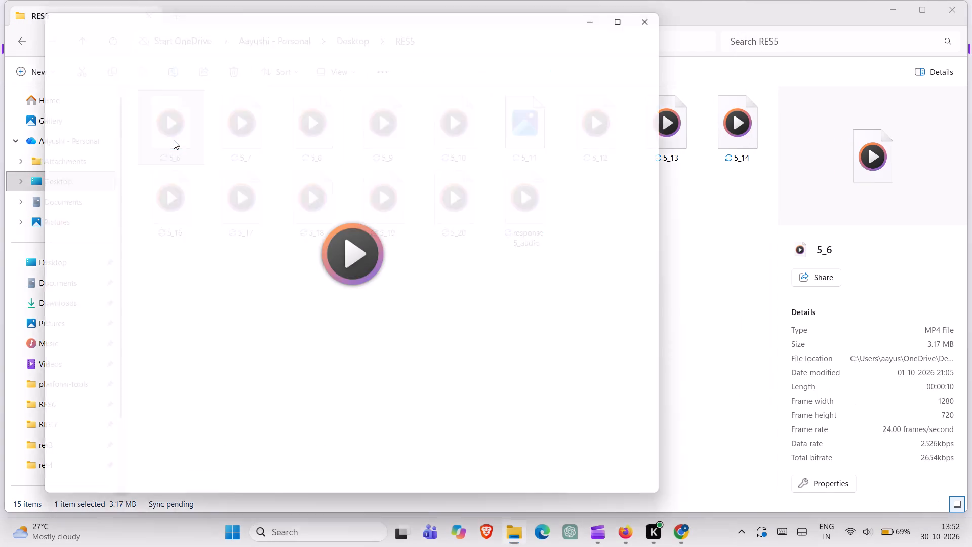
pyautogui.tripleClick(359, 248)
pyautogui.click(359, 248)
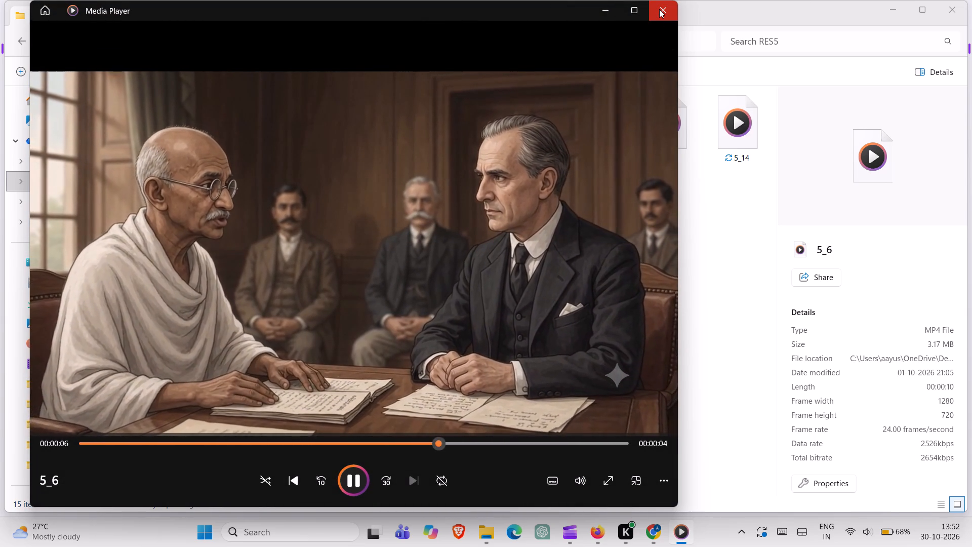
pyautogui.click(659, 11)
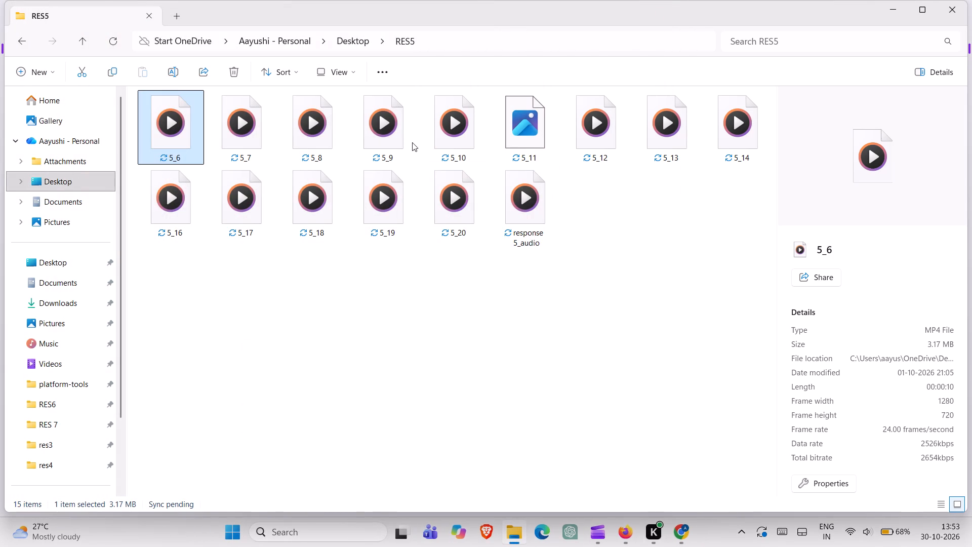
# Preview clip 5_18 from the RES5 folder and close the player.
pyautogui.click(403, 143)
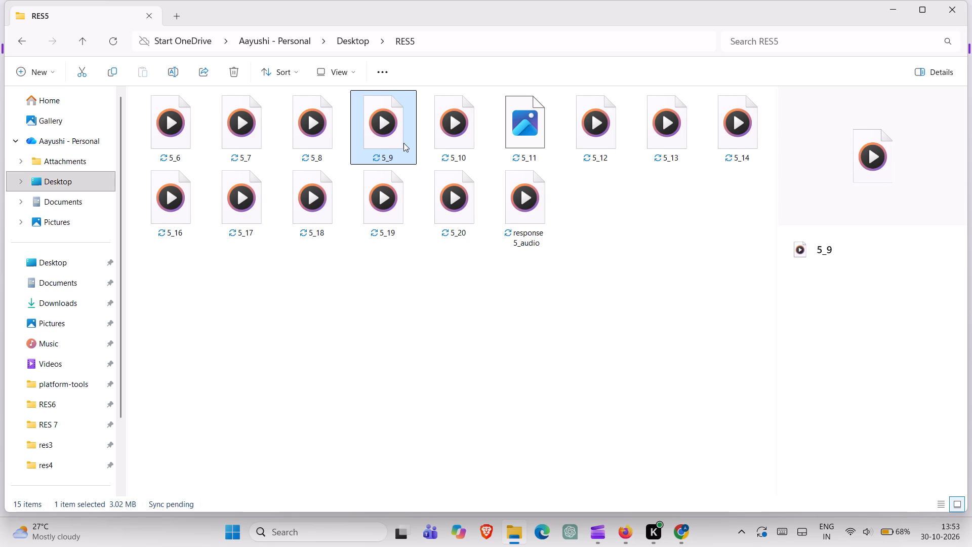
pyautogui.doubleClick(314, 209)
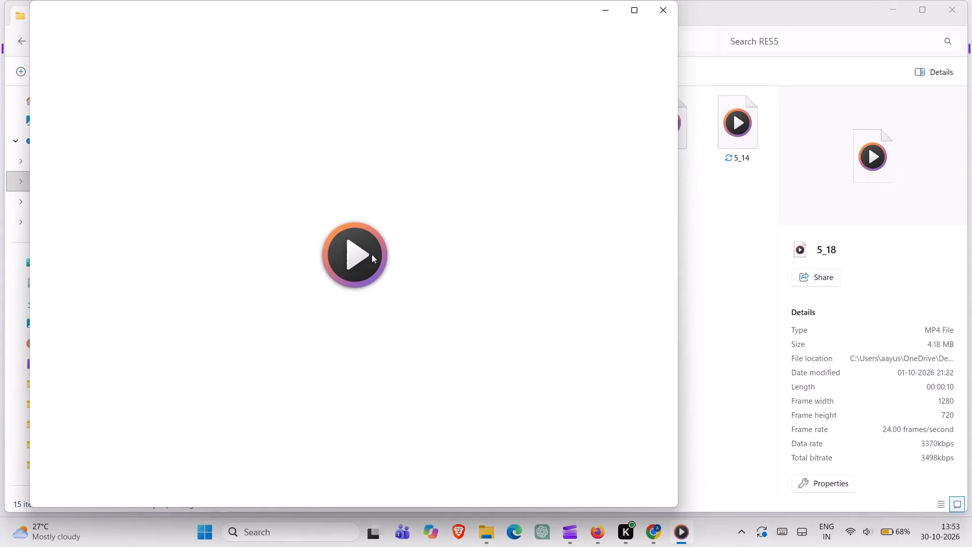
pyautogui.tripleClick(355, 259)
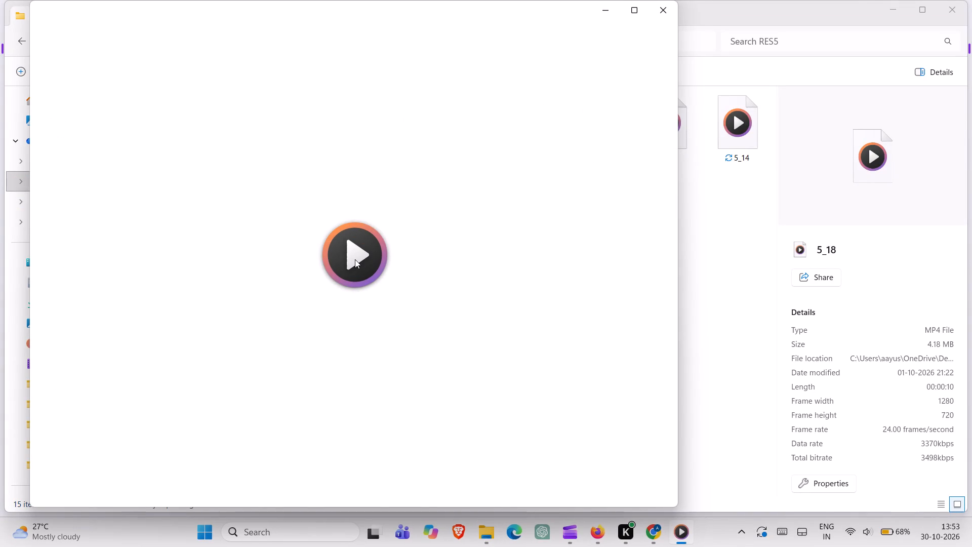
pyautogui.doubleClick(355, 259)
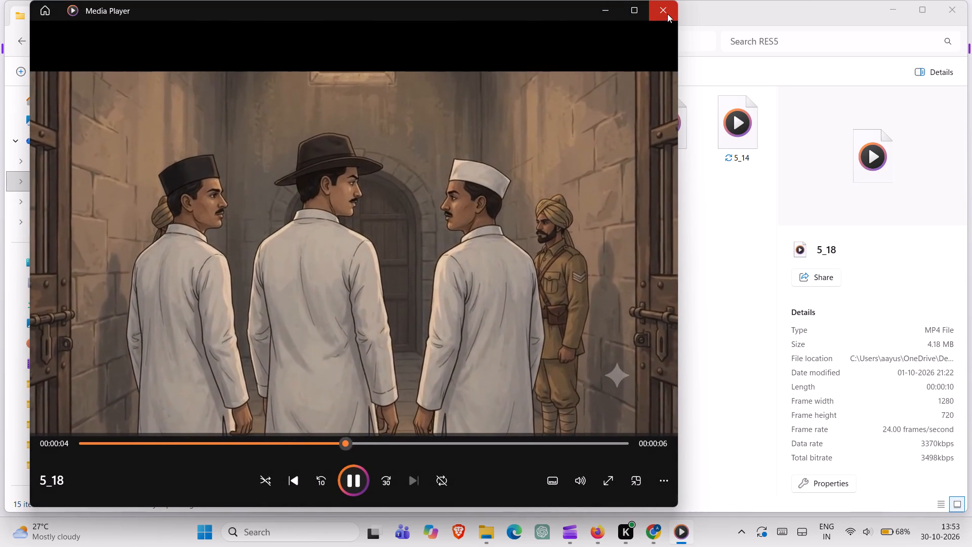
pyautogui.click(667, 14)
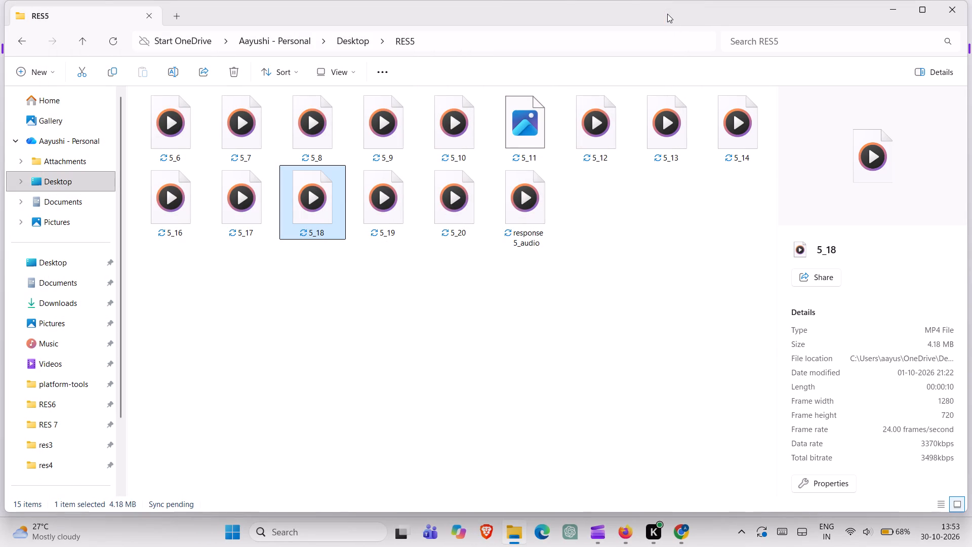
# Switch to Clipchamp and look over the timeline clips placed above the RES_6_audio.mp3 voiceover.
pyautogui.click(590, 540)
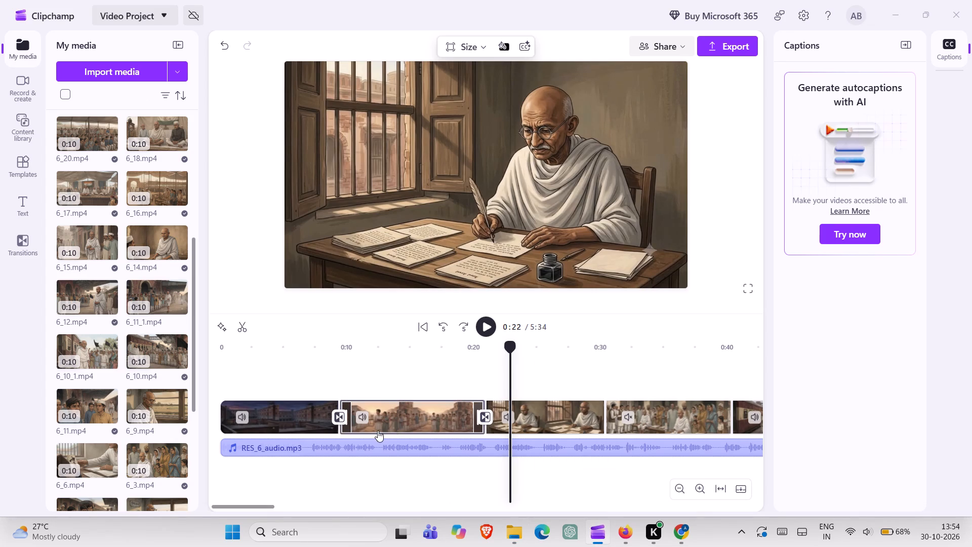
pyautogui.hscroll(-2, 558, 405)
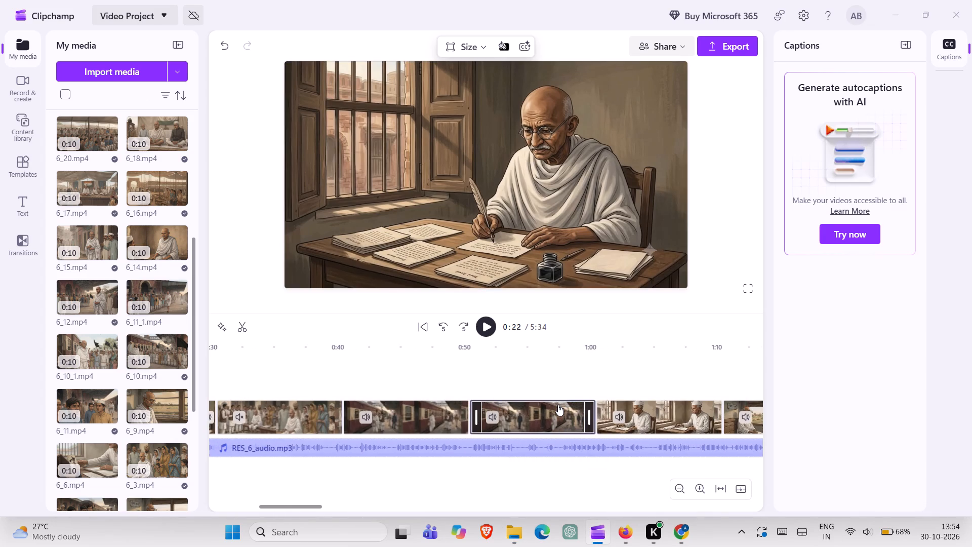
pyautogui.hscroll(-3, 558, 405)
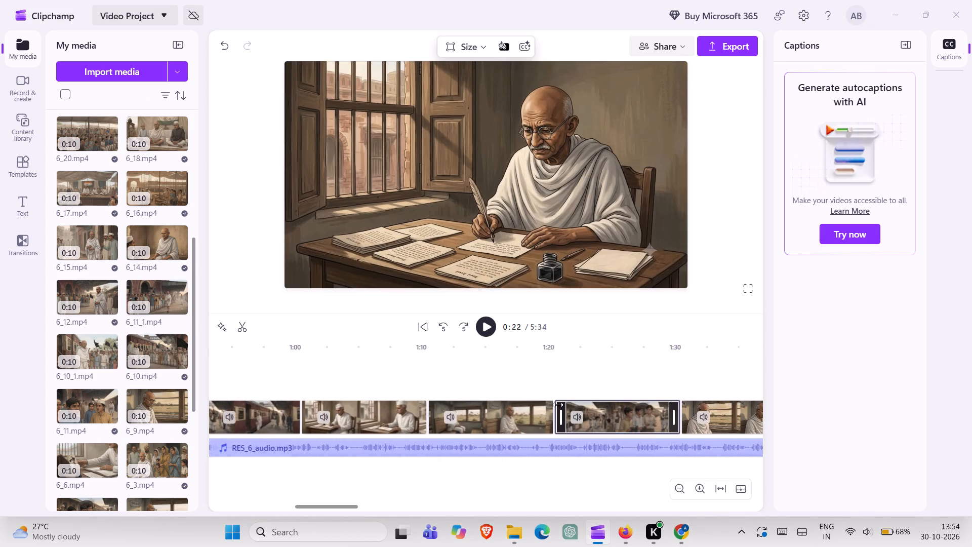
pyautogui.hscroll(-1, 558, 405)
pyautogui.hscroll(6, 558, 405)
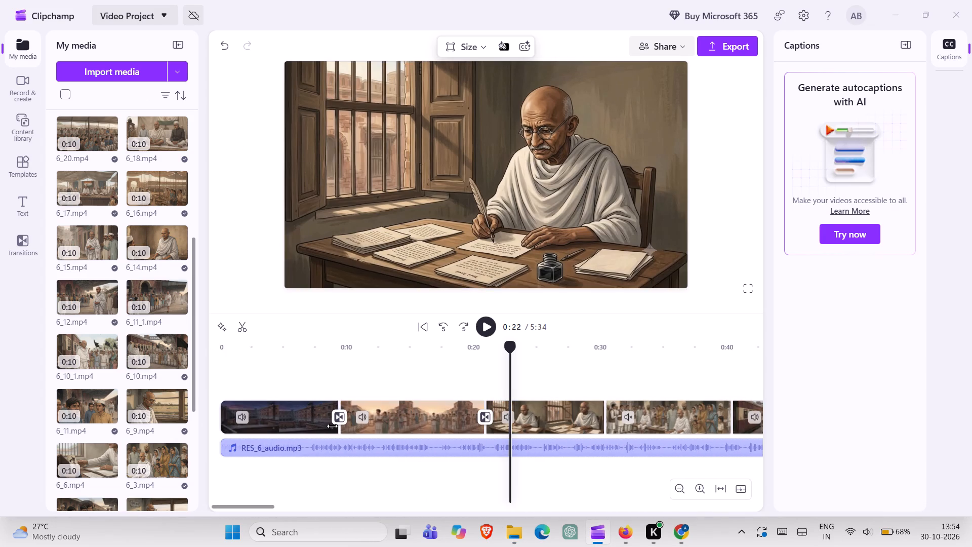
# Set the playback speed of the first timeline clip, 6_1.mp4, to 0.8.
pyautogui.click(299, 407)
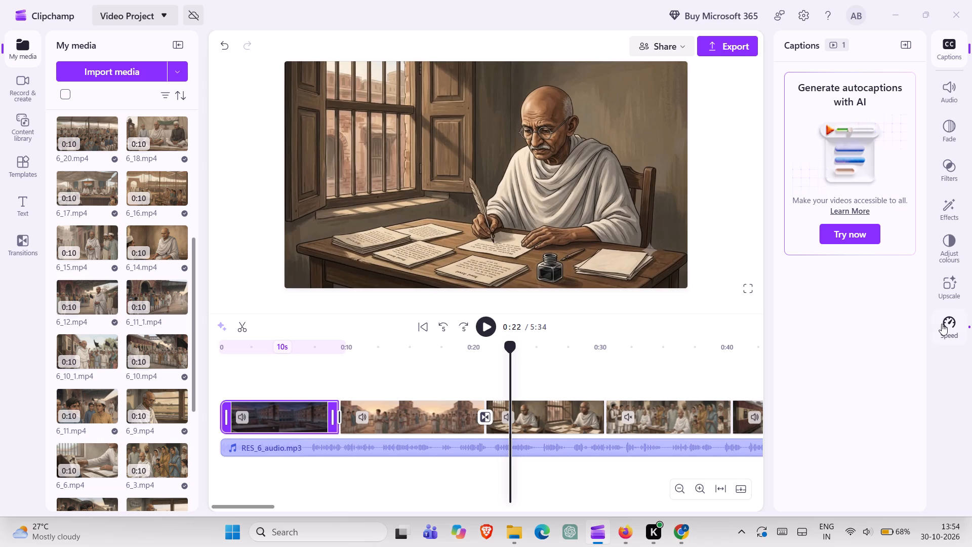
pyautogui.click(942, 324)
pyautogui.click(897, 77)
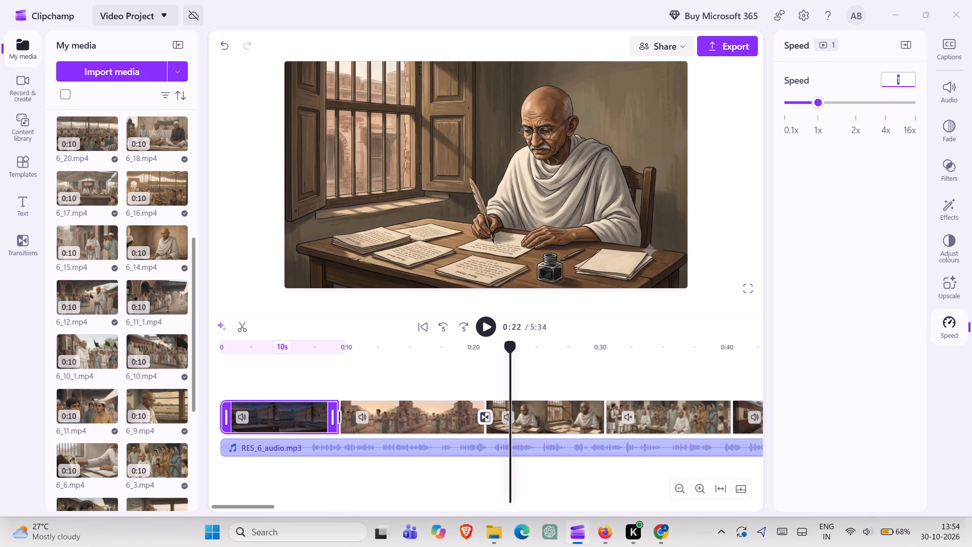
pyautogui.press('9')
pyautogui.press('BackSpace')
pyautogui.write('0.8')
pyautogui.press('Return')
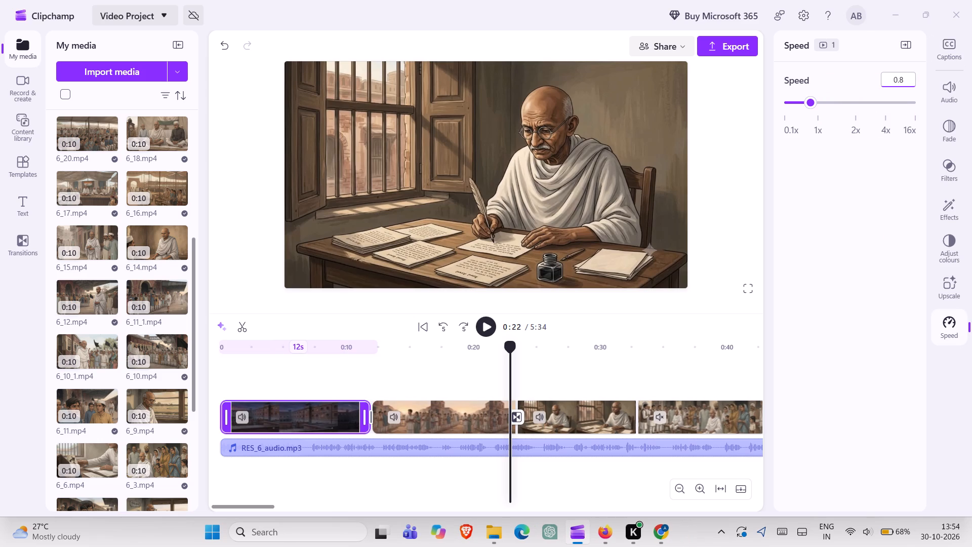
# Play the timeline from within clip 6_1.mp4 into the third clip to check the pacing against the voiceover.
pyautogui.doubleClick(281, 412)
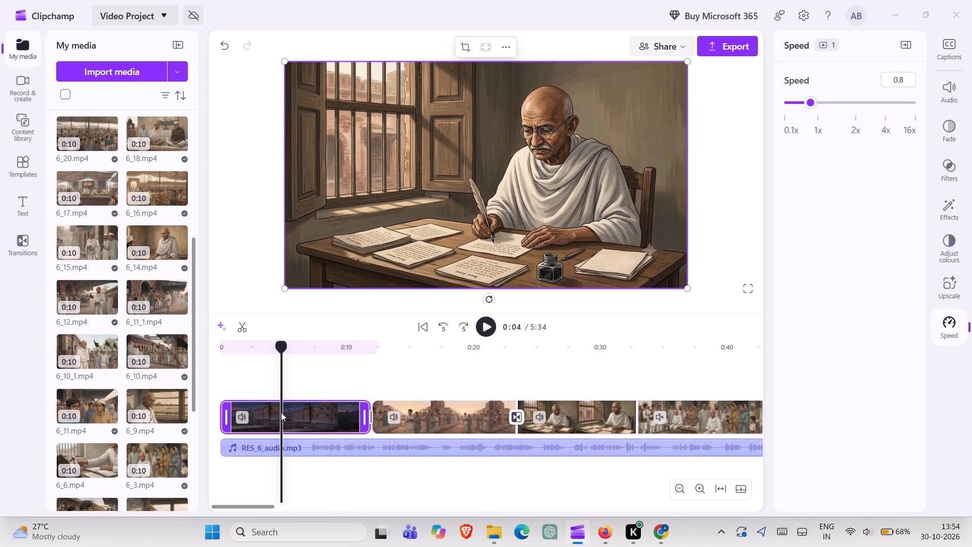
pyautogui.click(485, 331)
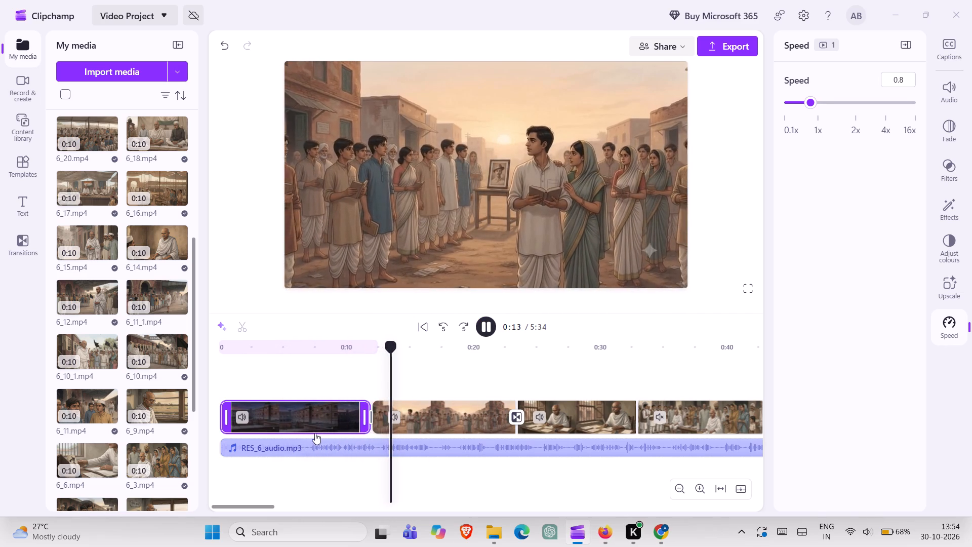
pyautogui.click(304, 403)
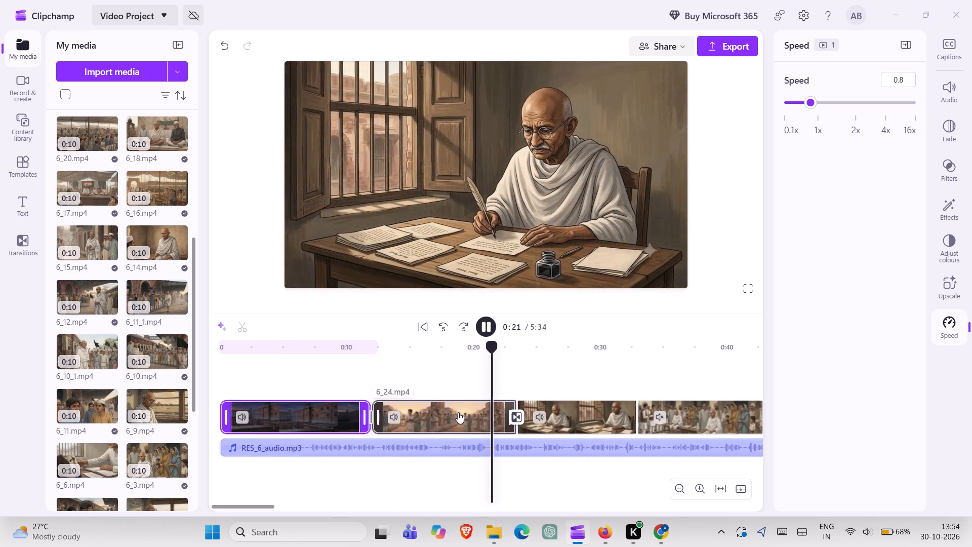
pyautogui.click(488, 328)
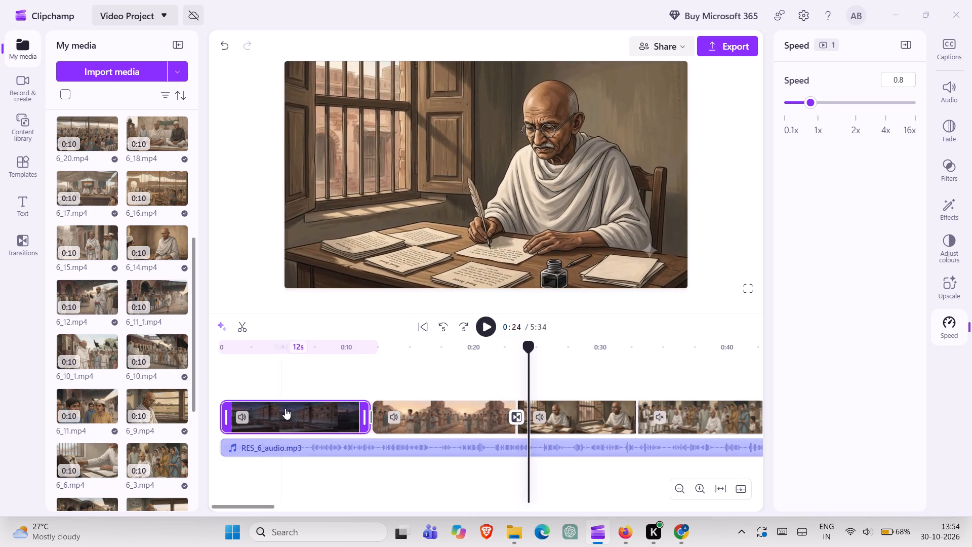
# Set the playback speed of the first timeline clip, 6_1.mp4, to 0.7.
pyautogui.click(285, 408)
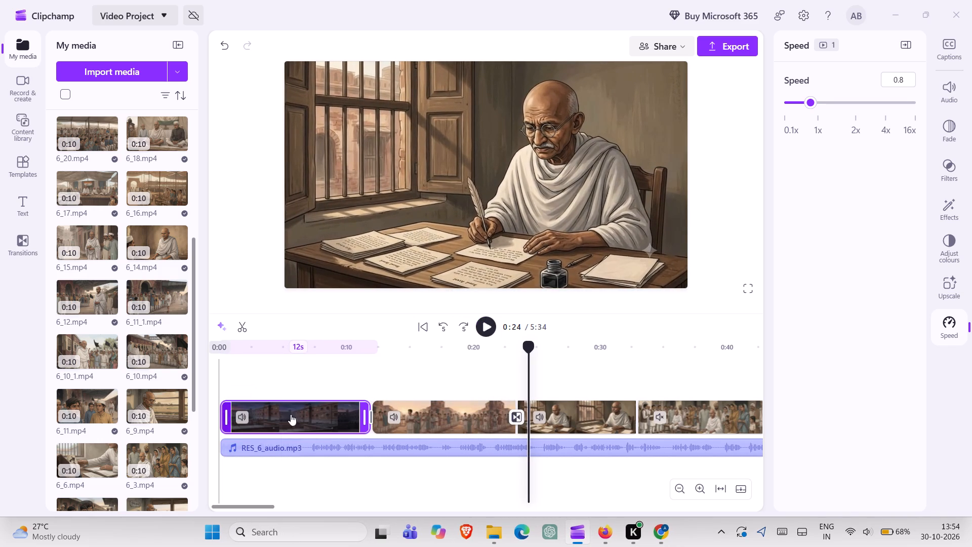
pyautogui.click(911, 82)
pyautogui.write('0.6')
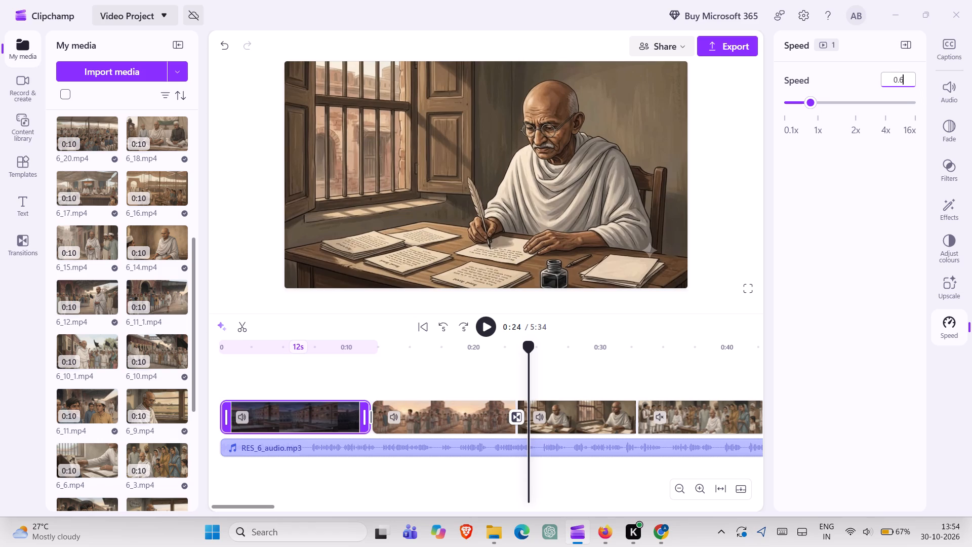
pyautogui.press('BackSpace')
pyautogui.press('7')
pyautogui.press('Return')
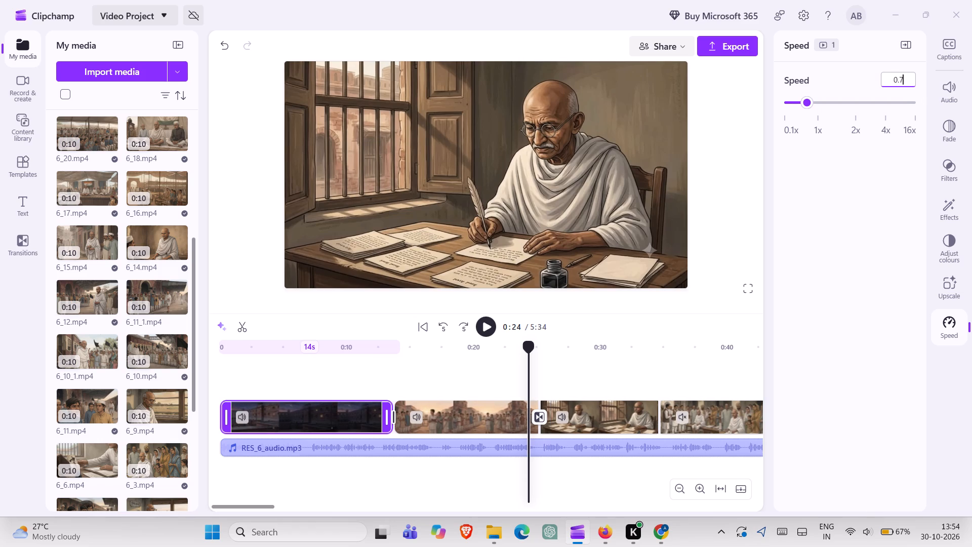
# Play the timeline from within clip 6_1.mp4 again to check the clip changes against the voiceover.
pyautogui.doubleClick(322, 424)
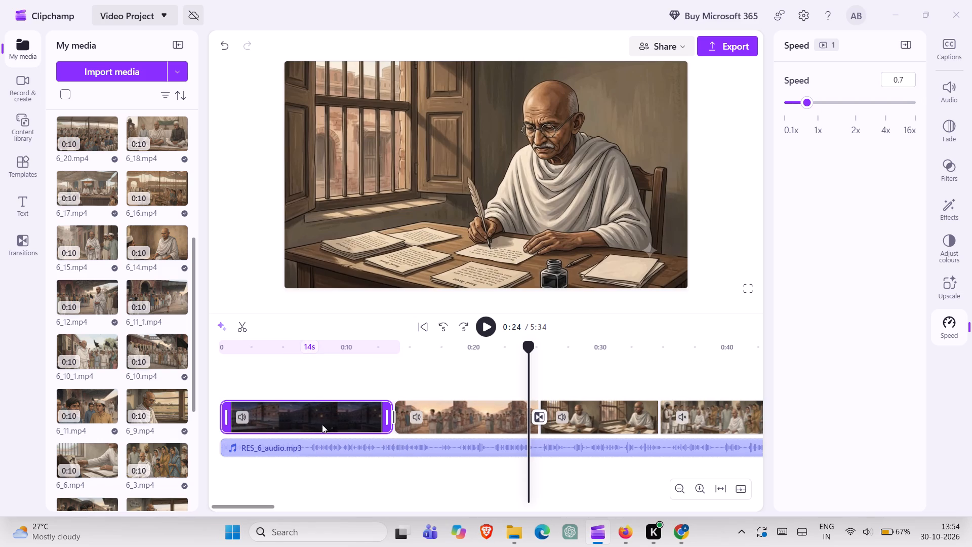
pyautogui.click(488, 327)
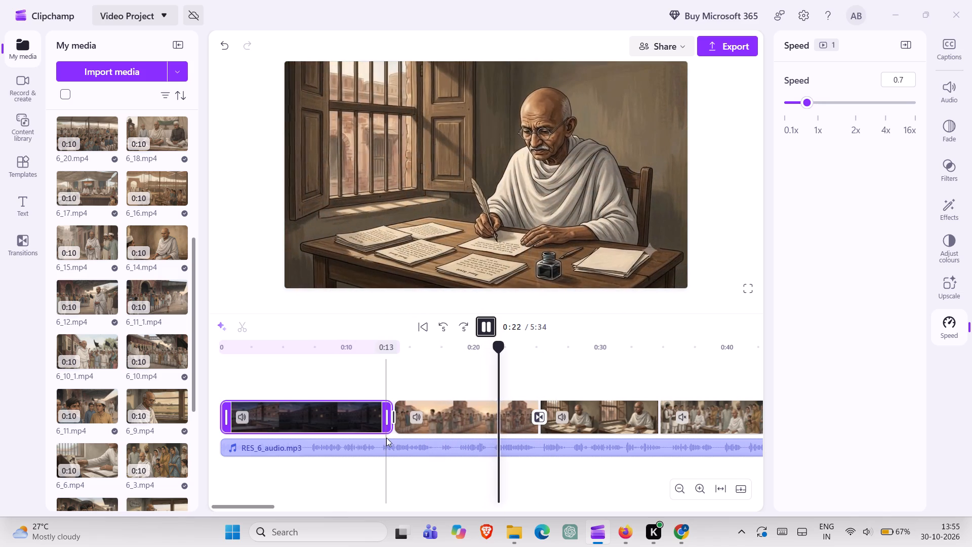
pyautogui.click(475, 322)
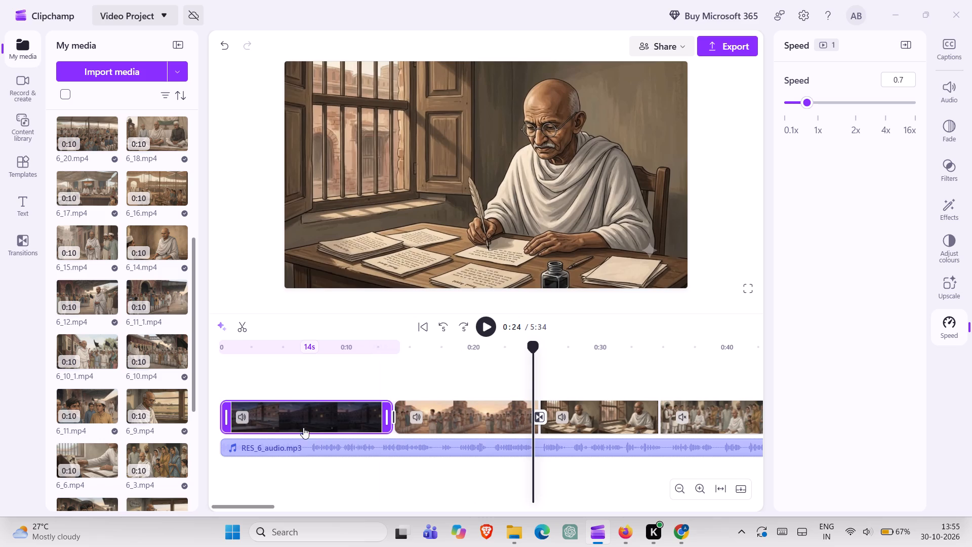
# Close and relaunch Clipchamp, and reopen the saved Video Project in the maximised editor.
pyautogui.click(971, 0)
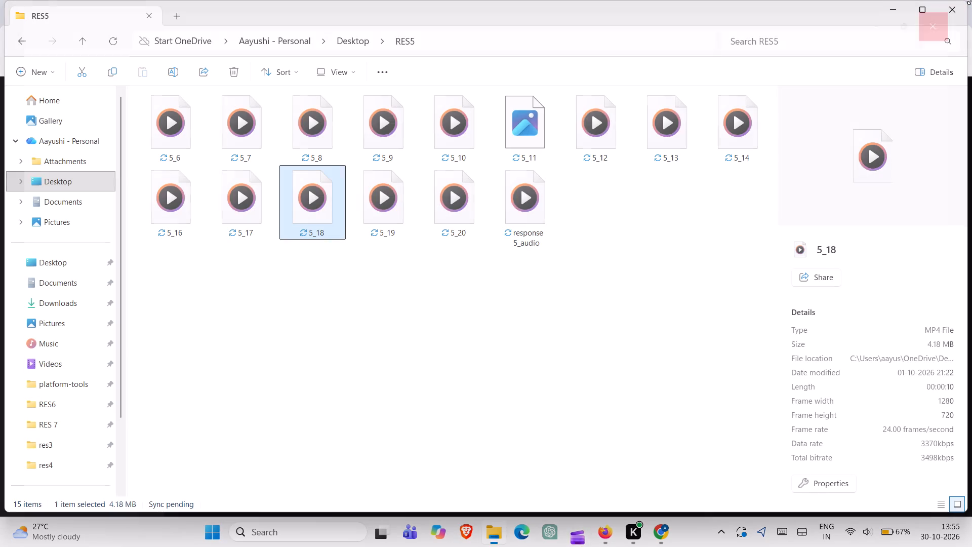
pyautogui.click(315, 537)
pyautogui.write('CLIPCHAM')
pyautogui.press('p')
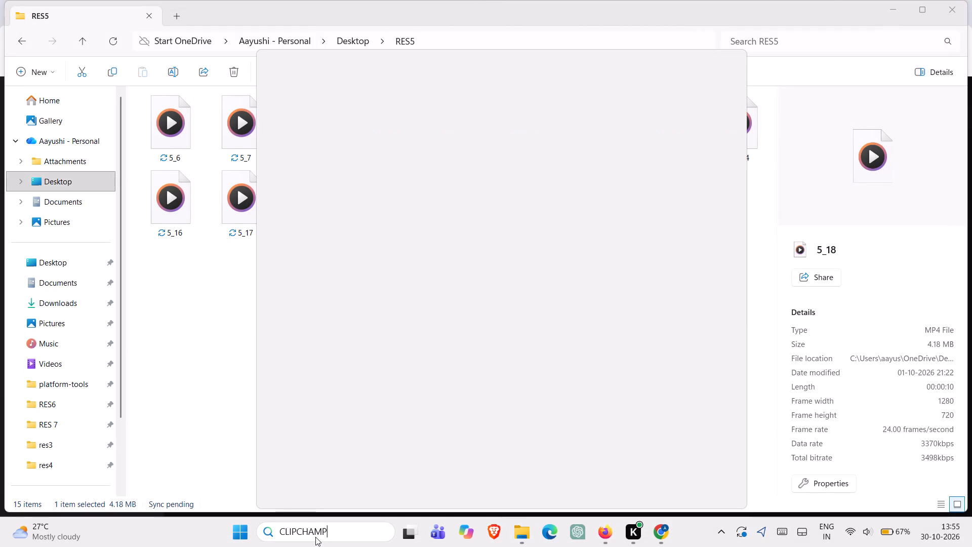
pyautogui.press('Return')
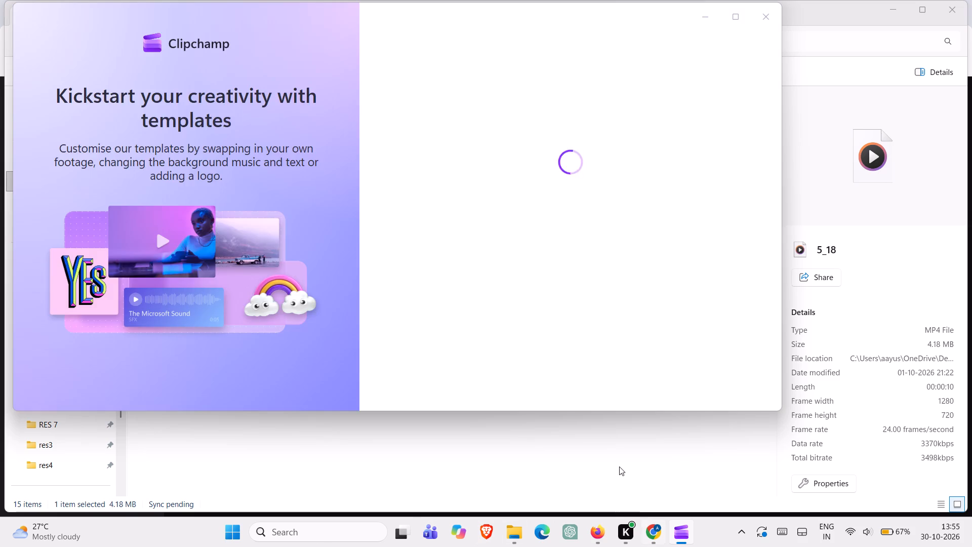
pyautogui.scroll(-5, 481, 364)
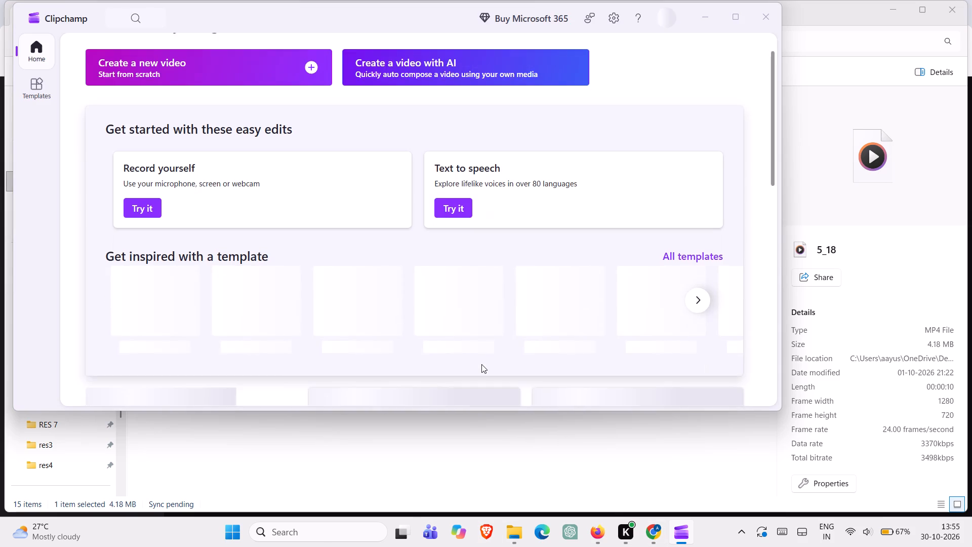
pyautogui.scroll(-1, 481, 364)
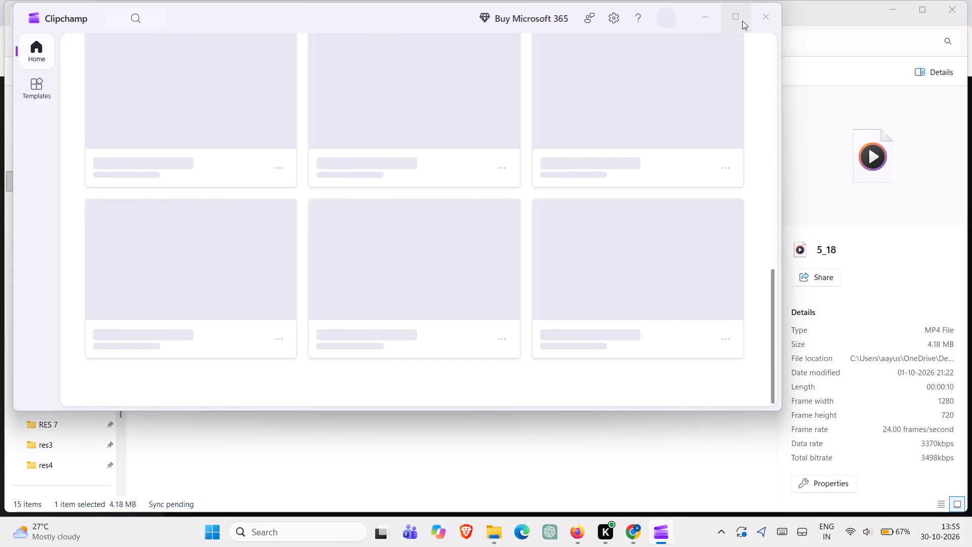
pyautogui.click(742, 21)
pyautogui.scroll(-1, 450, 308)
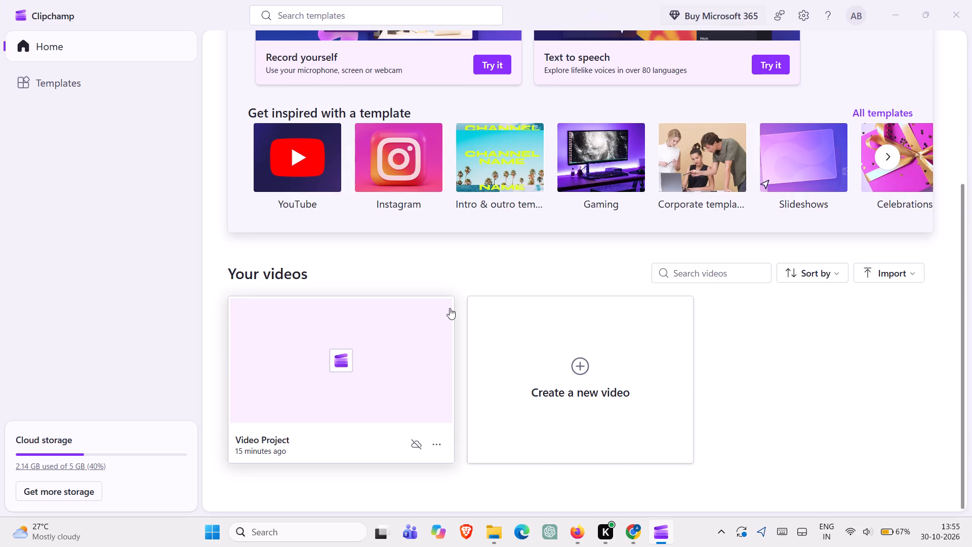
pyautogui.scroll(-1, 450, 308)
pyautogui.click(293, 390)
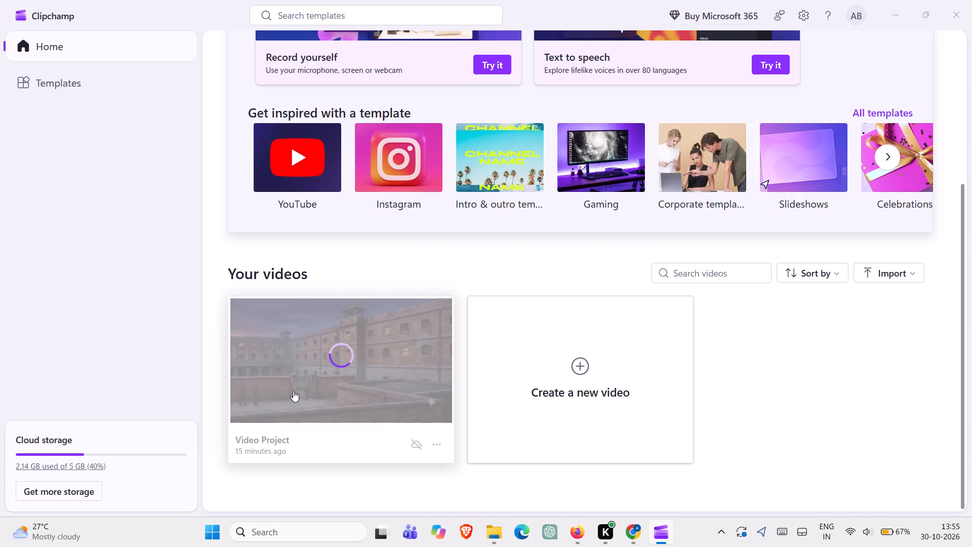
pyautogui.click(627, 538)
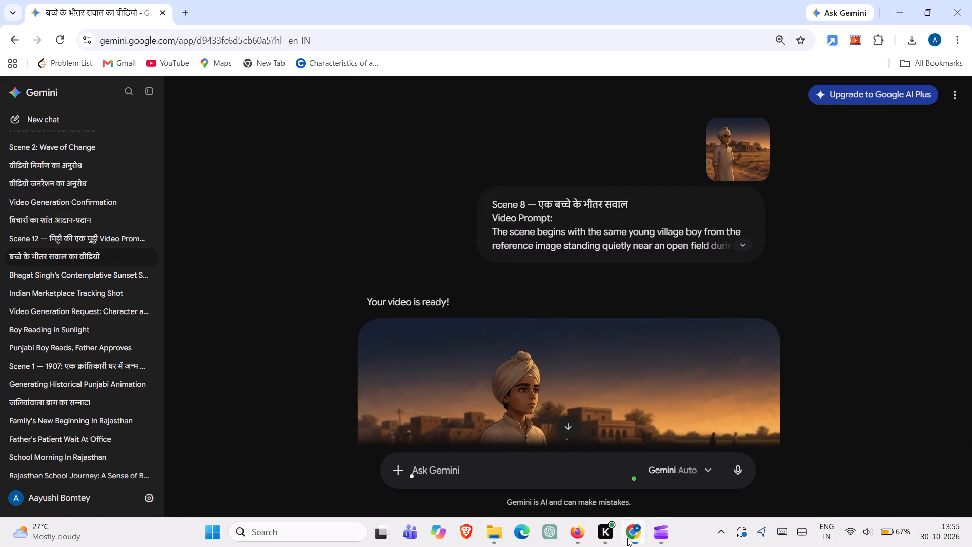
pyautogui.click(669, 526)
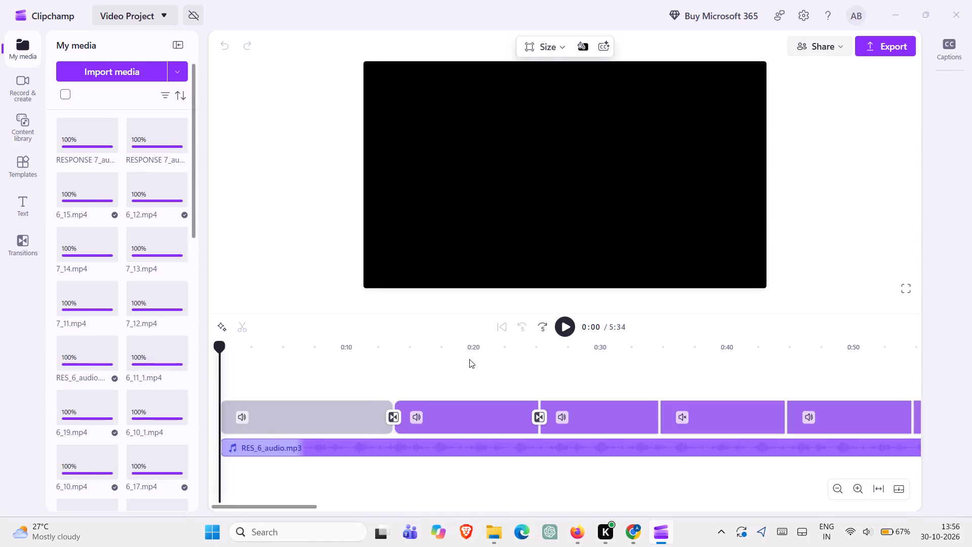
# Play the timeline from the start into the second clip to check the preview and pacing against the voiceover.
pyautogui.click(573, 331)
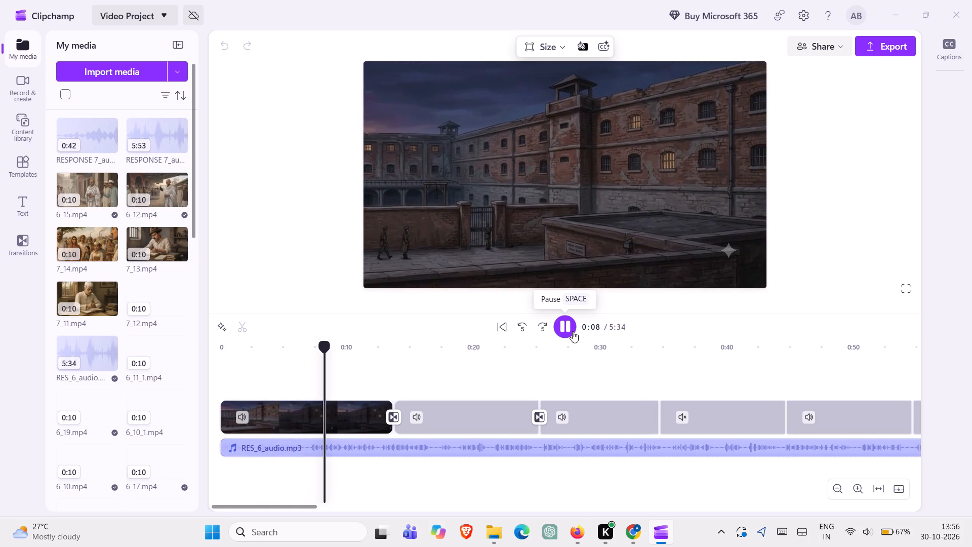
pyautogui.hscroll(-1, 561, 332)
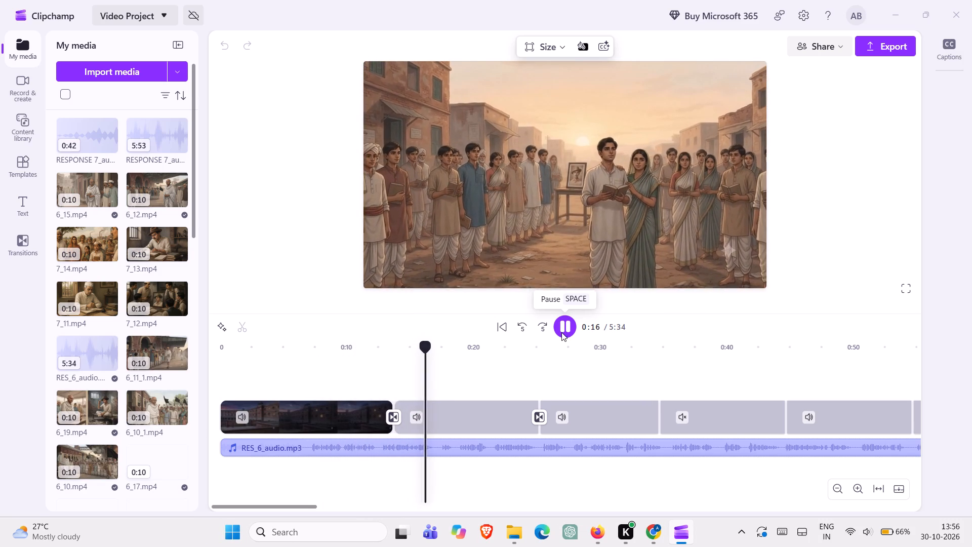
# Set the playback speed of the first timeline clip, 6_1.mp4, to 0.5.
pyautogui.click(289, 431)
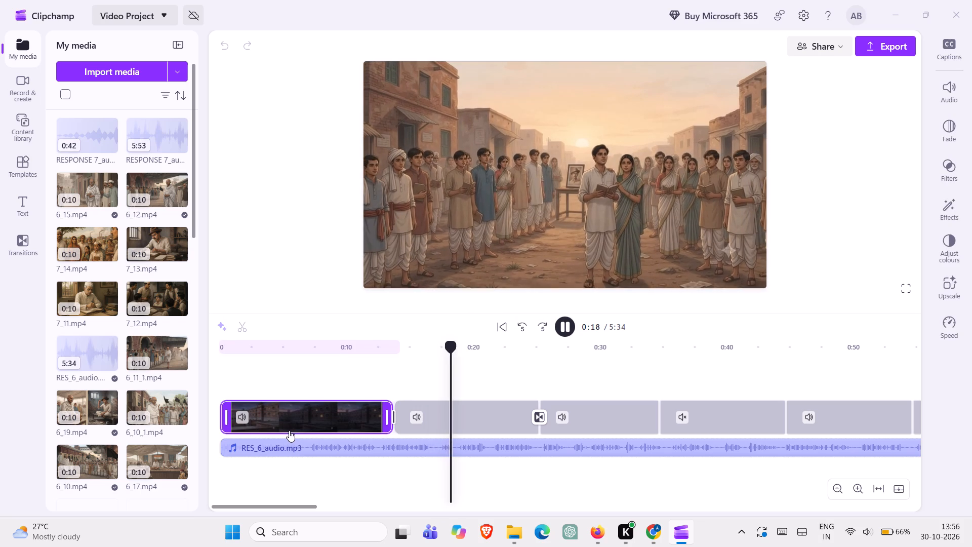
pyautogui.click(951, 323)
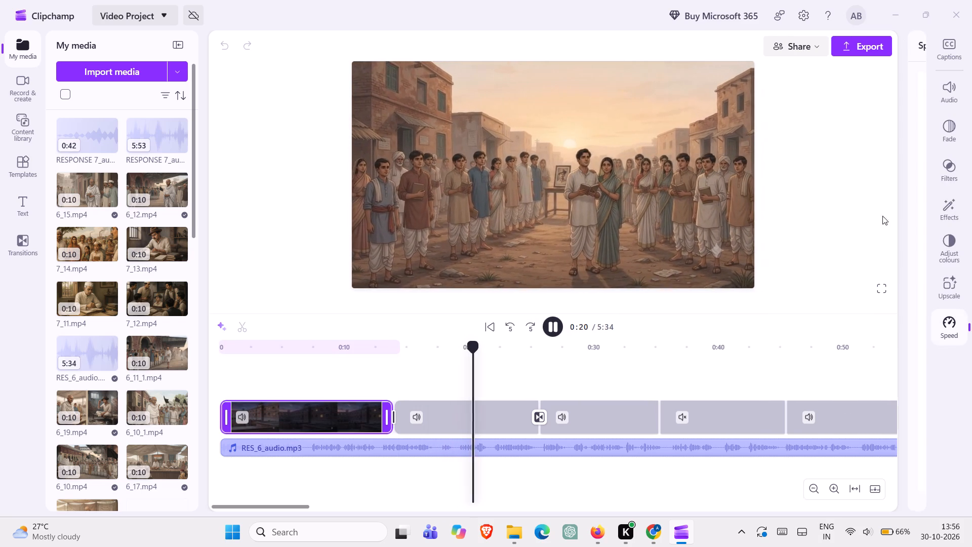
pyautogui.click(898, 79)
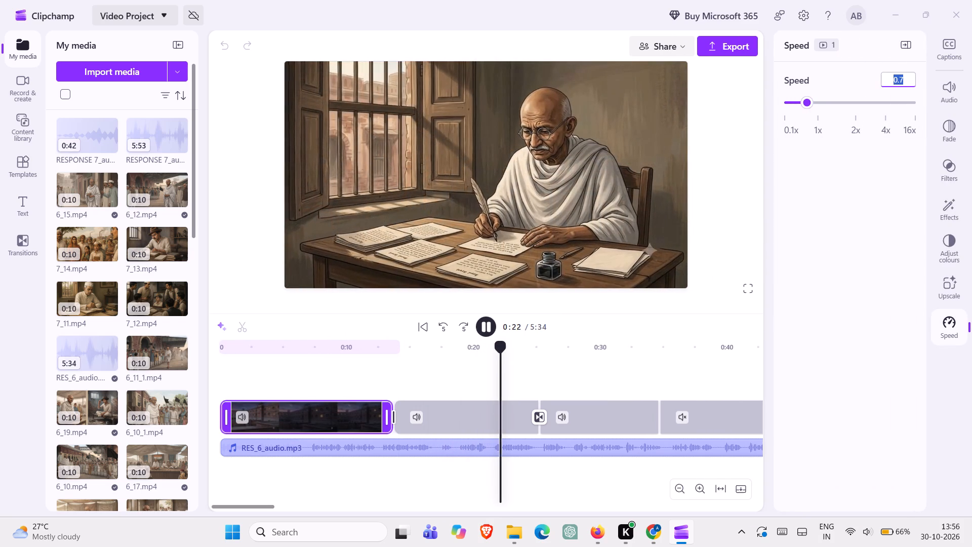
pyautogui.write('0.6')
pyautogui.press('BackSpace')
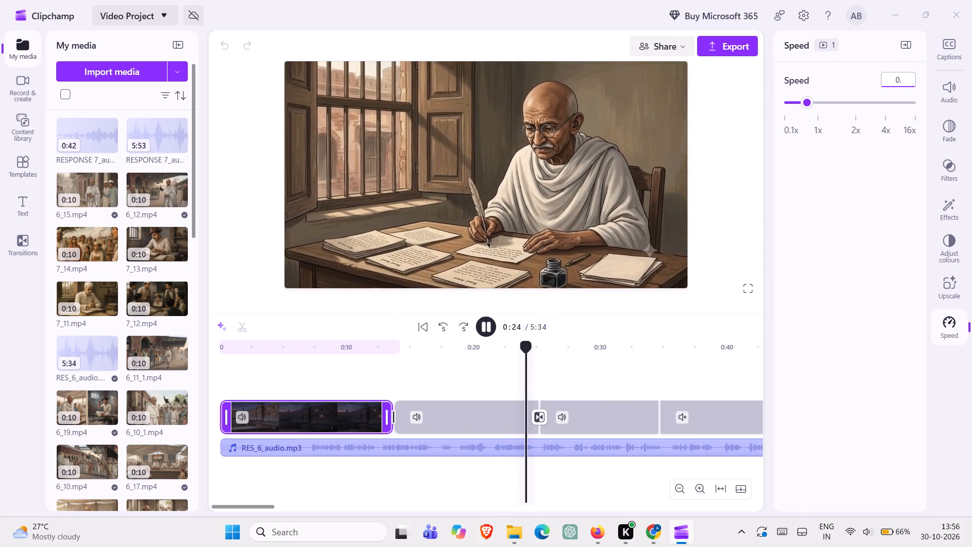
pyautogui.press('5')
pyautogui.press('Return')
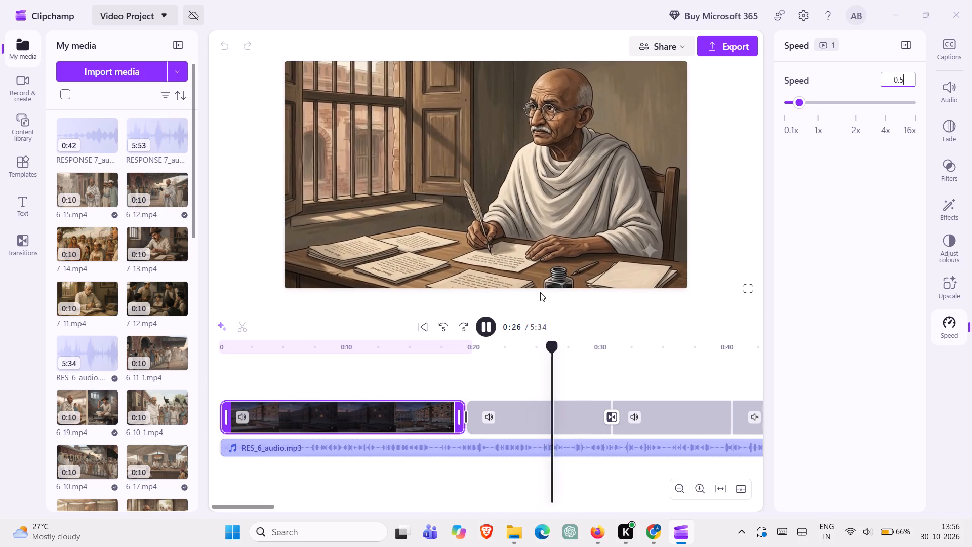
# Play the timeline from within clip 6_1.mp4 into the second clip to check the slower pacing.
pyautogui.doubleClick(373, 416)
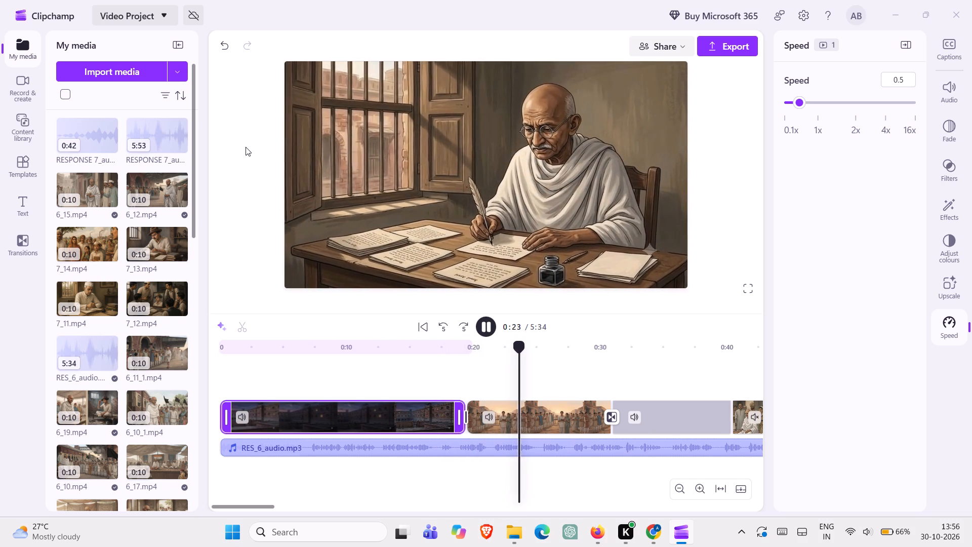
# Leave the project without backing up its media, restart Clipchamp, and reopen the Video Project in a maximised window.
pyautogui.click(49, 11)
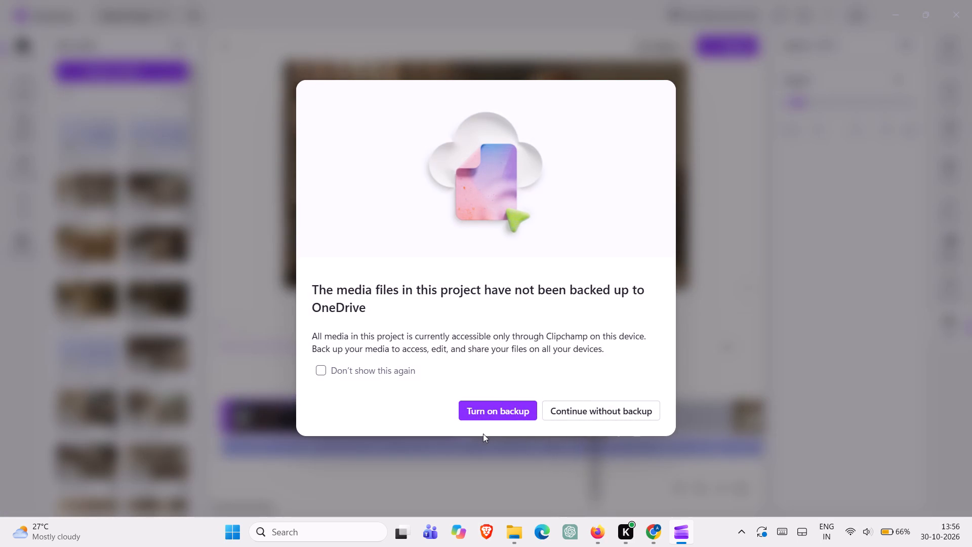
pyautogui.click(597, 421)
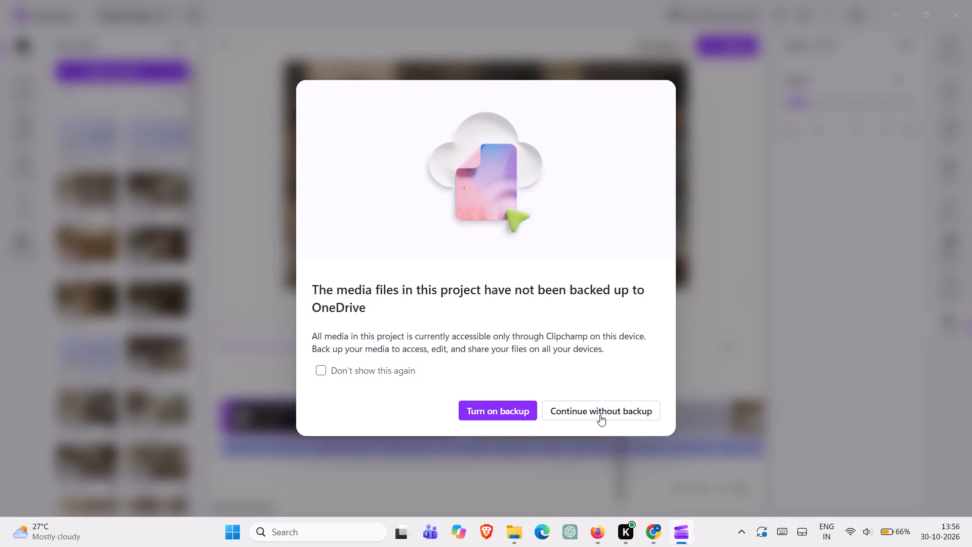
pyautogui.click(601, 413)
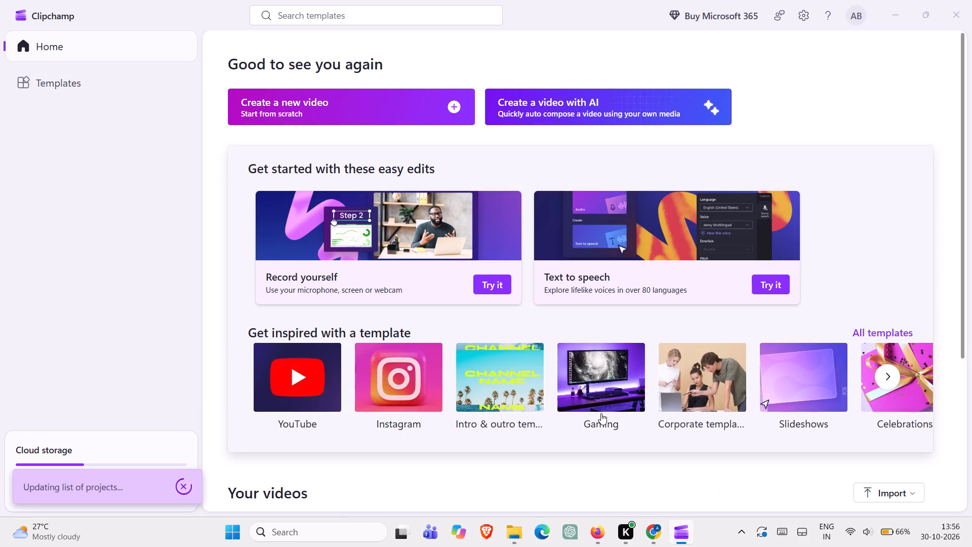
pyautogui.scroll(-3, 601, 413)
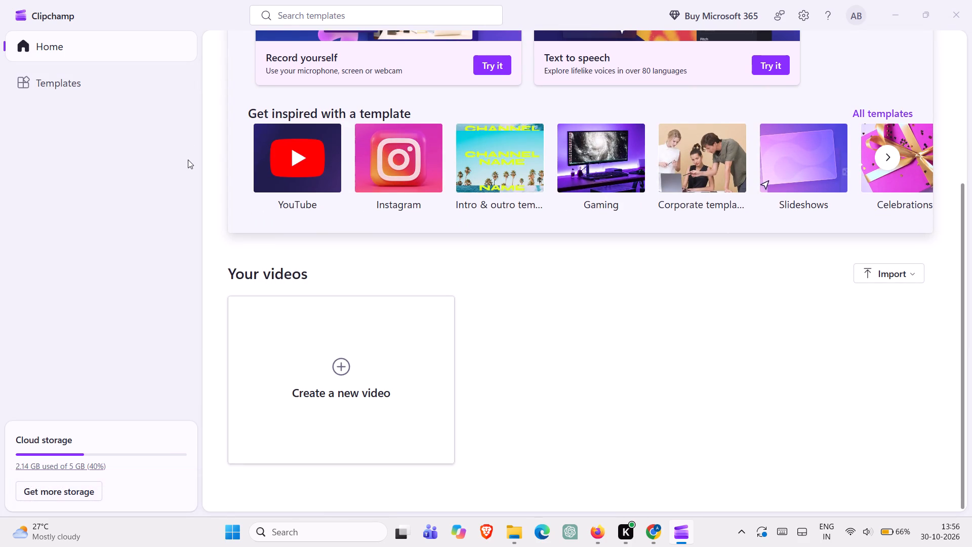
pyautogui.click(953, 1)
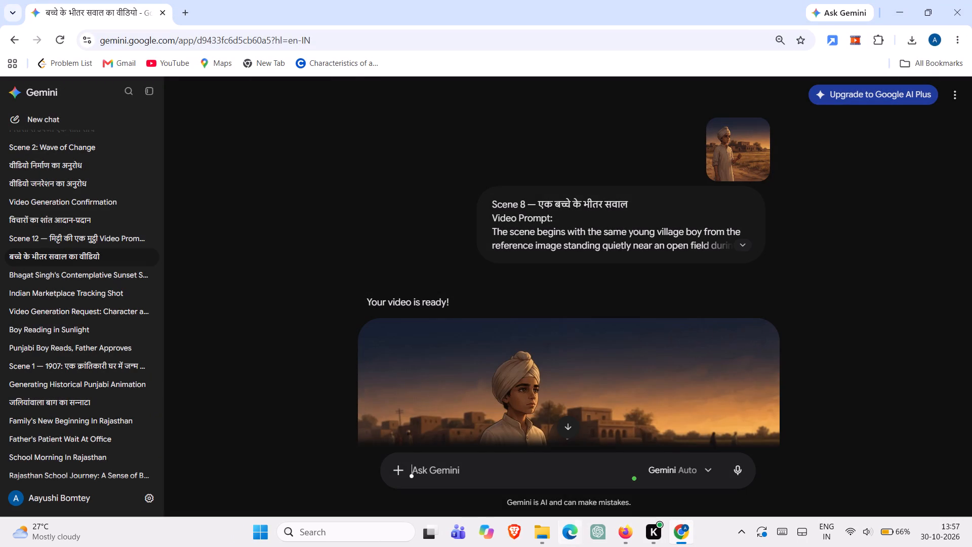
pyautogui.click(358, 527)
pyautogui.write('CLIPCHAMP')
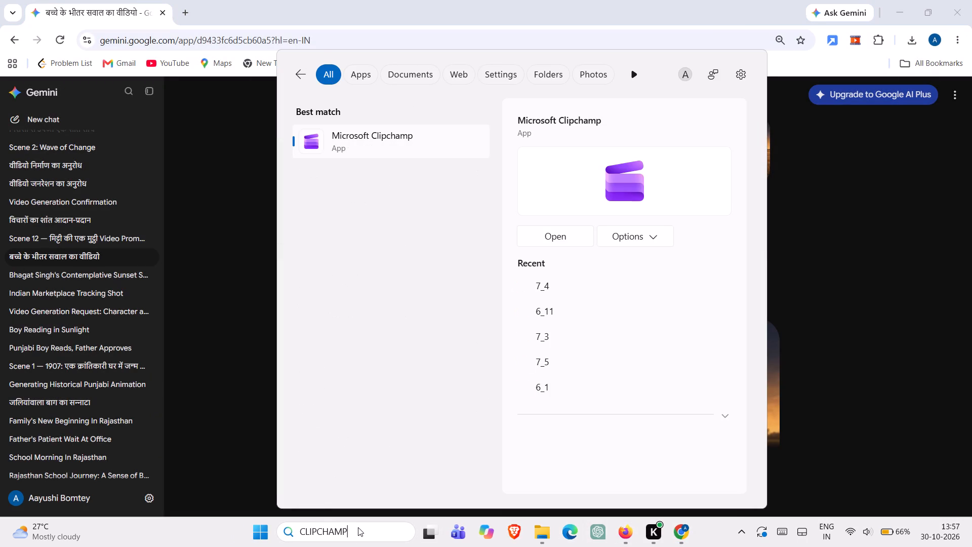
pyautogui.press('Return')
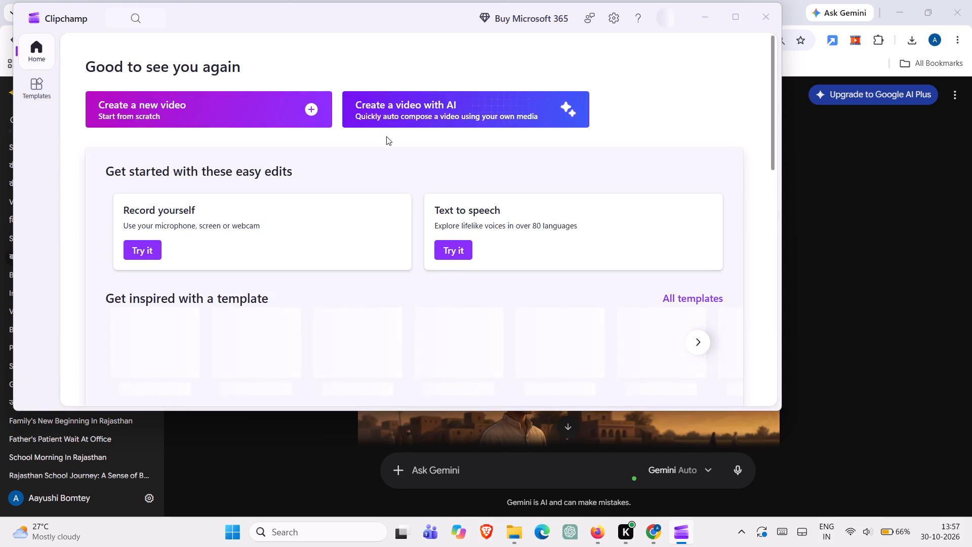
pyautogui.scroll(-5, 290, 188)
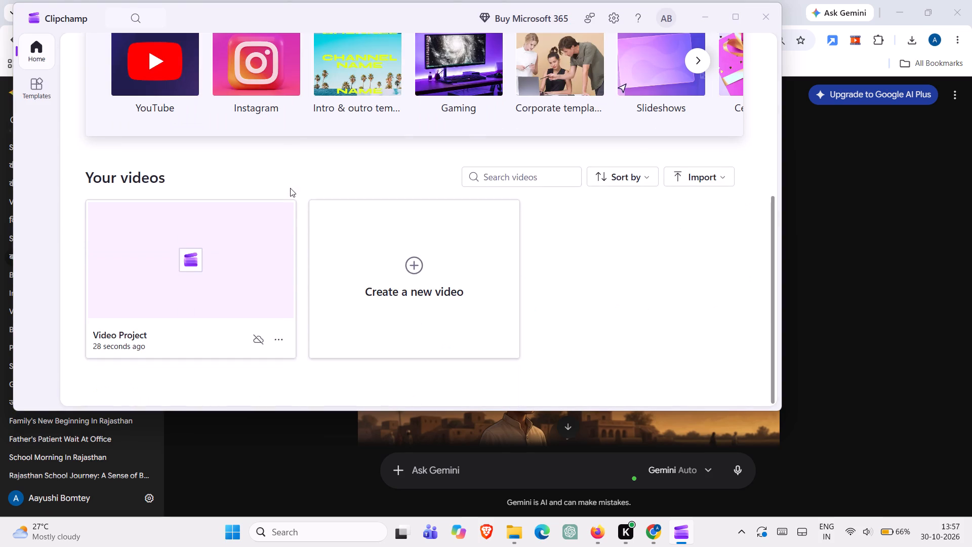
pyautogui.click(226, 238)
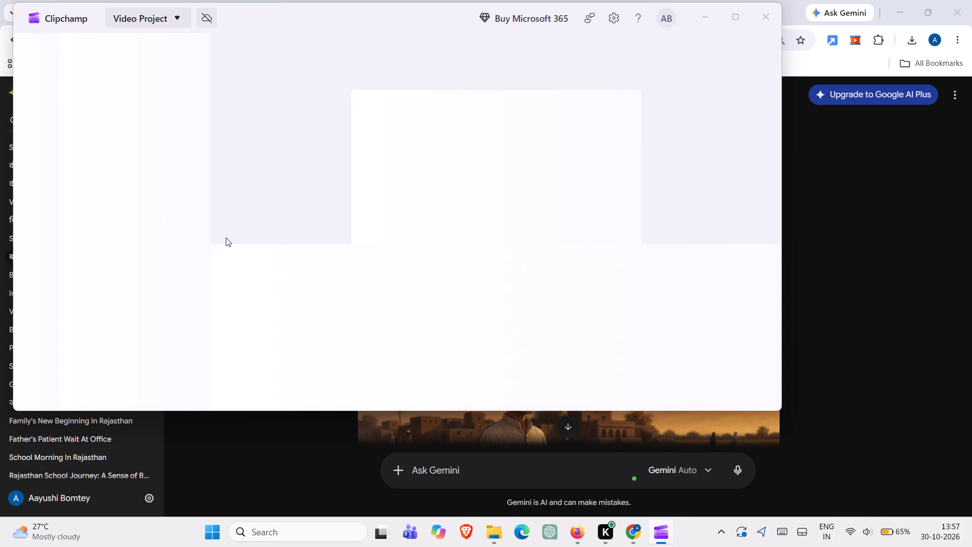
pyautogui.click(747, 17)
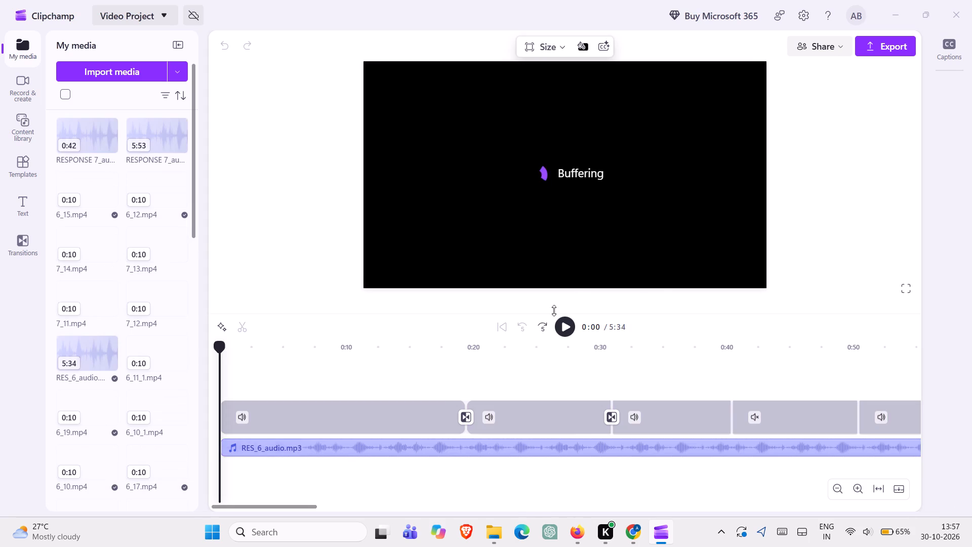
# Play the timeline from the start into the second clip, and inspect the frame around 0:27 against the voiceover.
pyautogui.click(570, 328)
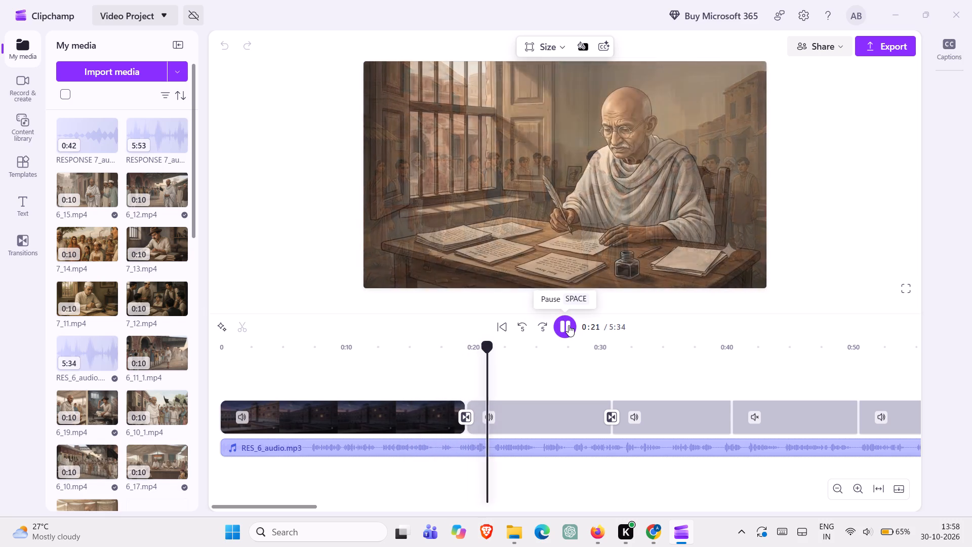
pyautogui.click(569, 325)
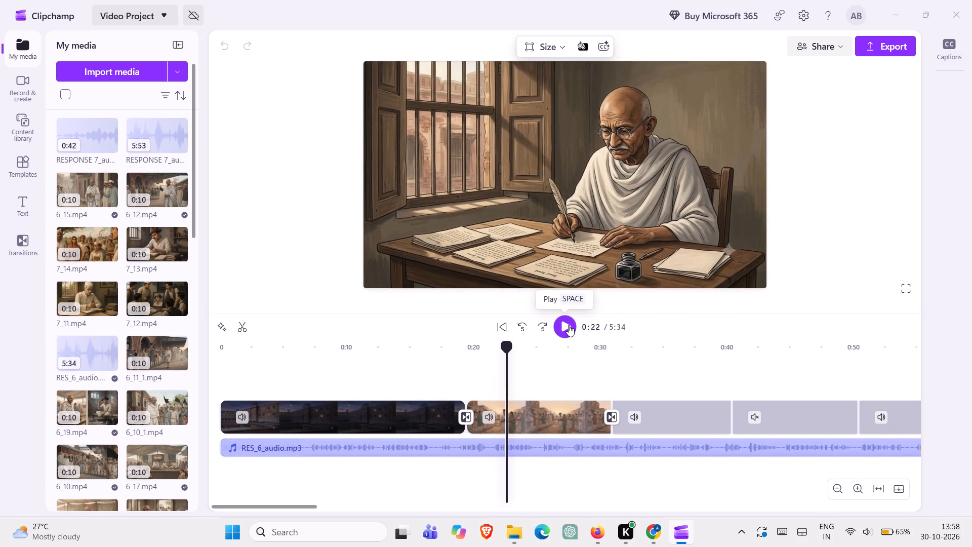
pyautogui.doubleClick(568, 424)
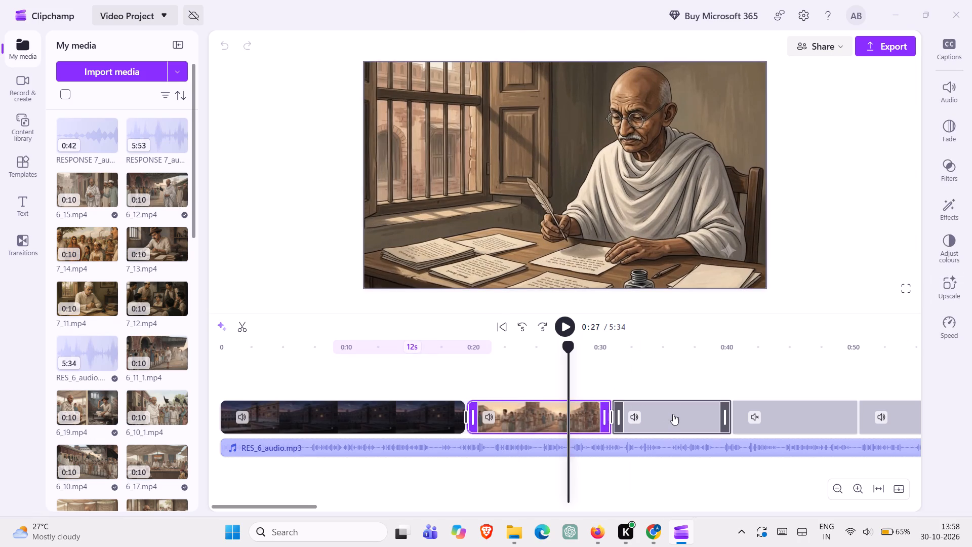
pyautogui.click(673, 414)
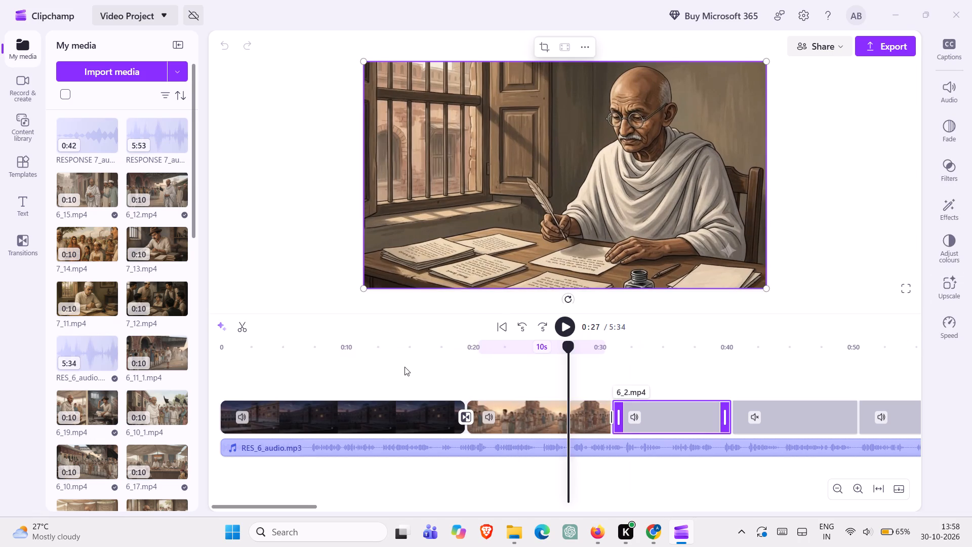
# Set the playback speed of the first timeline clip, 6_1.mp4, to 0.4.
pyautogui.click(313, 406)
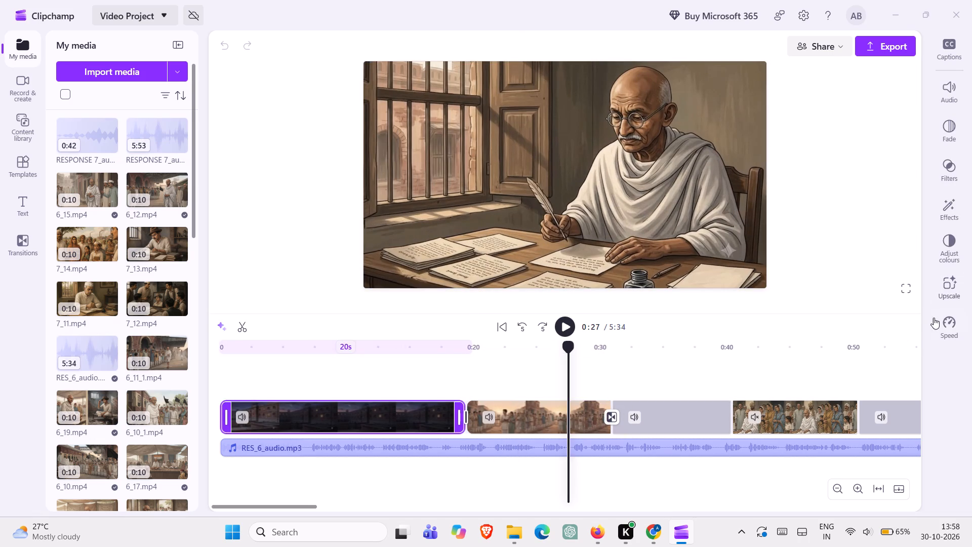
pyautogui.click(938, 326)
pyautogui.click(901, 78)
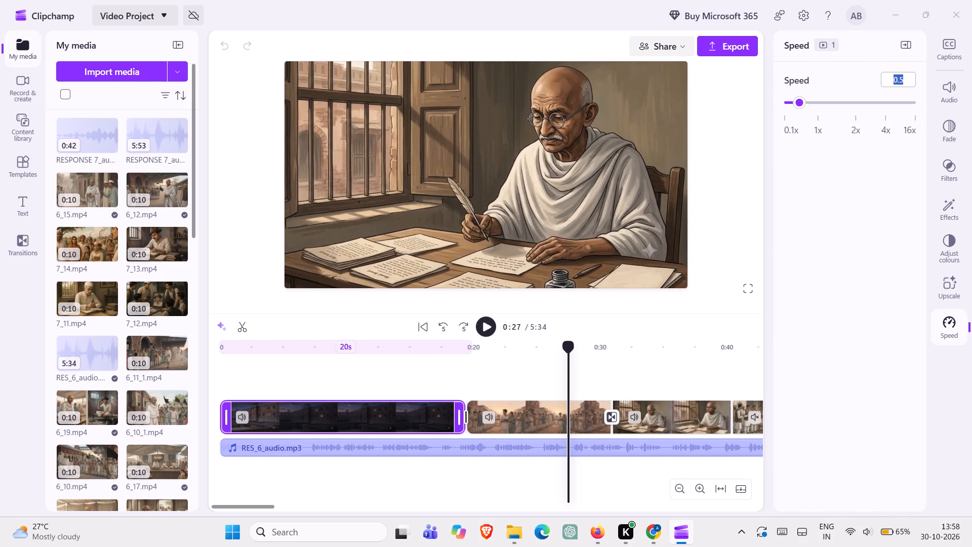
pyautogui.write('0.')
pyautogui.press('4')
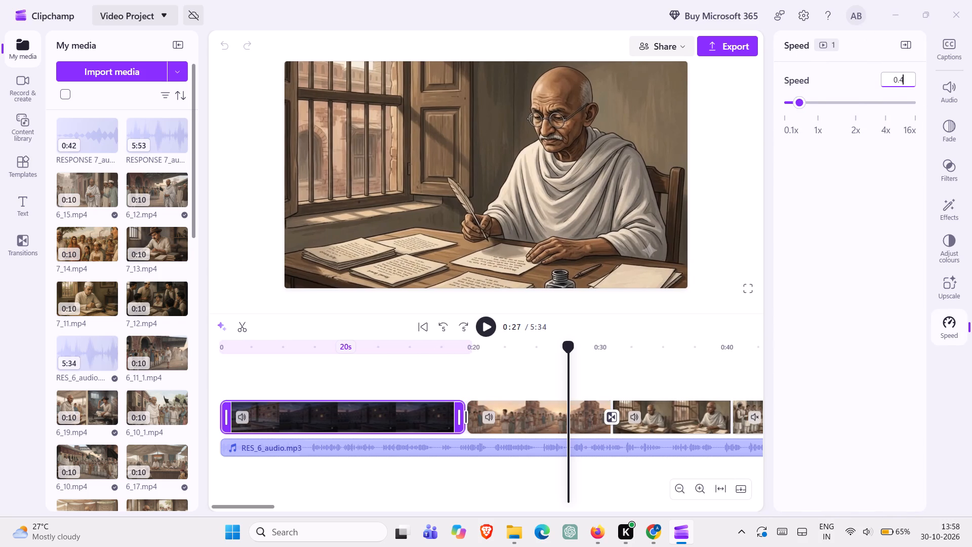
pyautogui.press('Return')
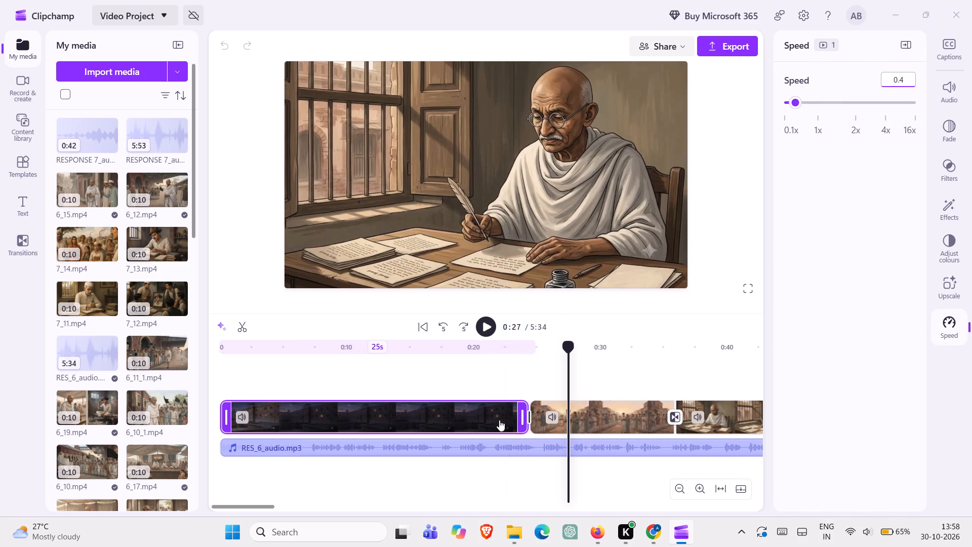
# Play the transition from 6_1.mp4 into 6_24.mp4, and inspect 6_24.mp4's frames around 0:28 and 0:30 against the voiceover.
pyautogui.doubleClick(499, 420)
pyautogui.click(481, 319)
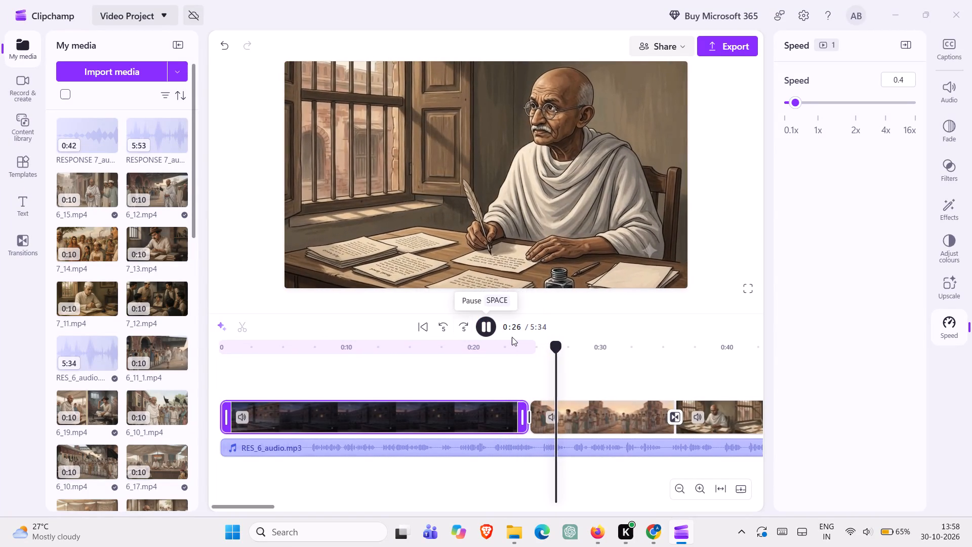
pyautogui.click(481, 326)
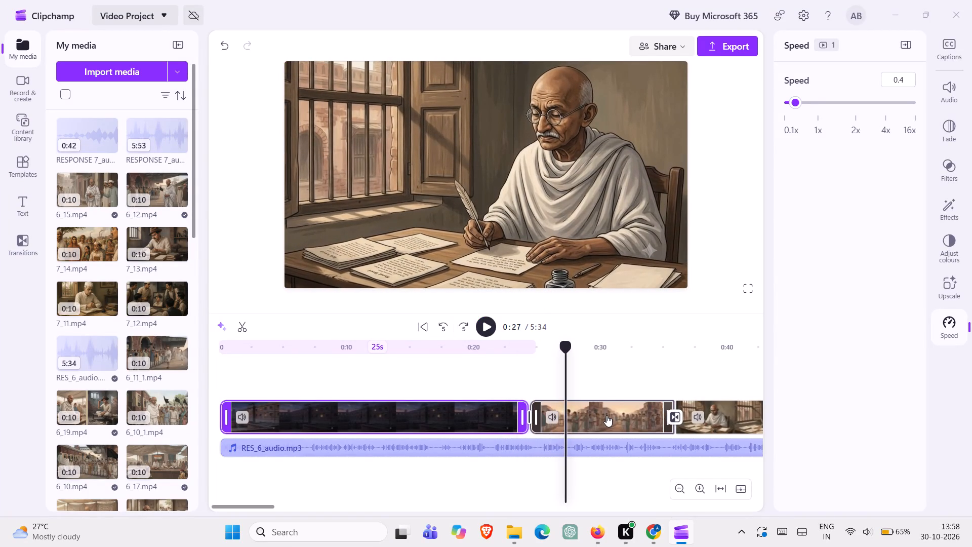
pyautogui.click(606, 415)
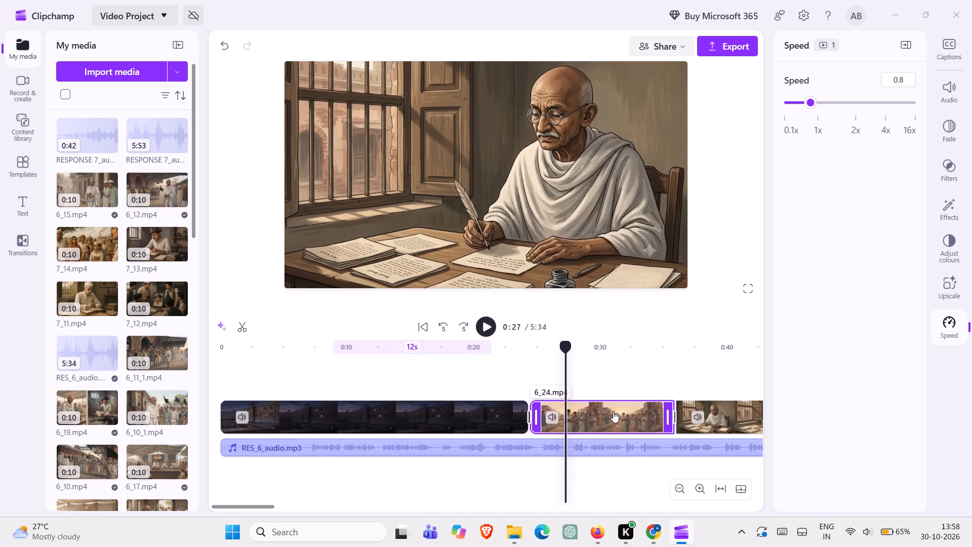
pyautogui.doubleClick(603, 409)
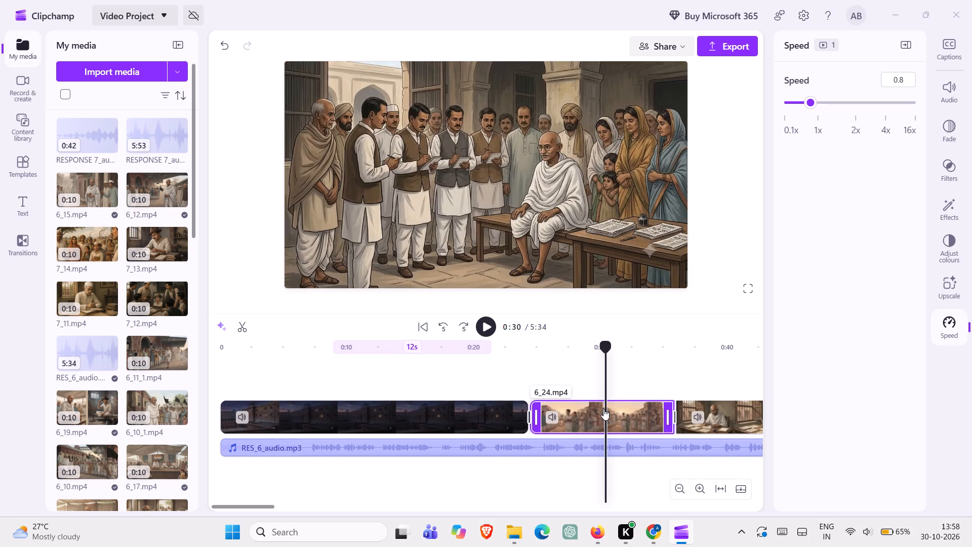
pyautogui.tripleClick(574, 405)
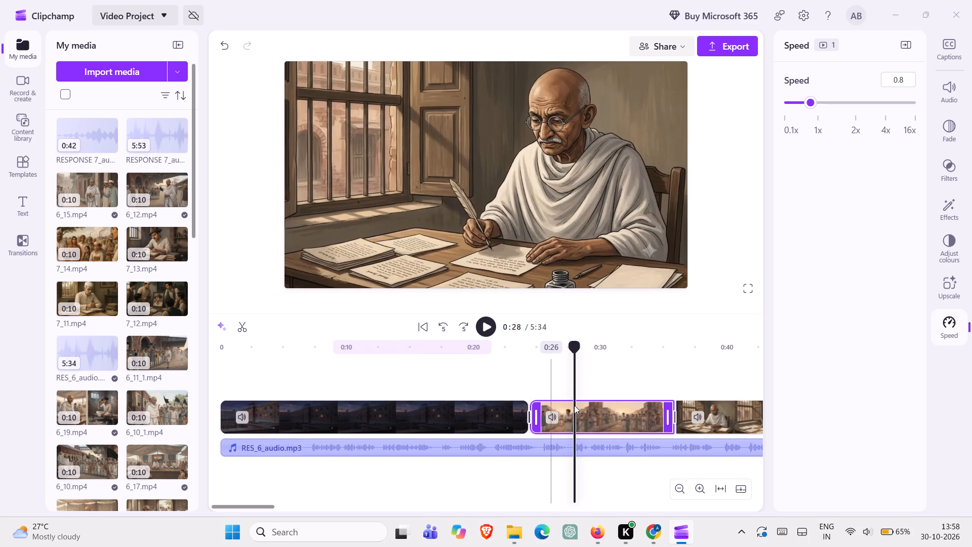